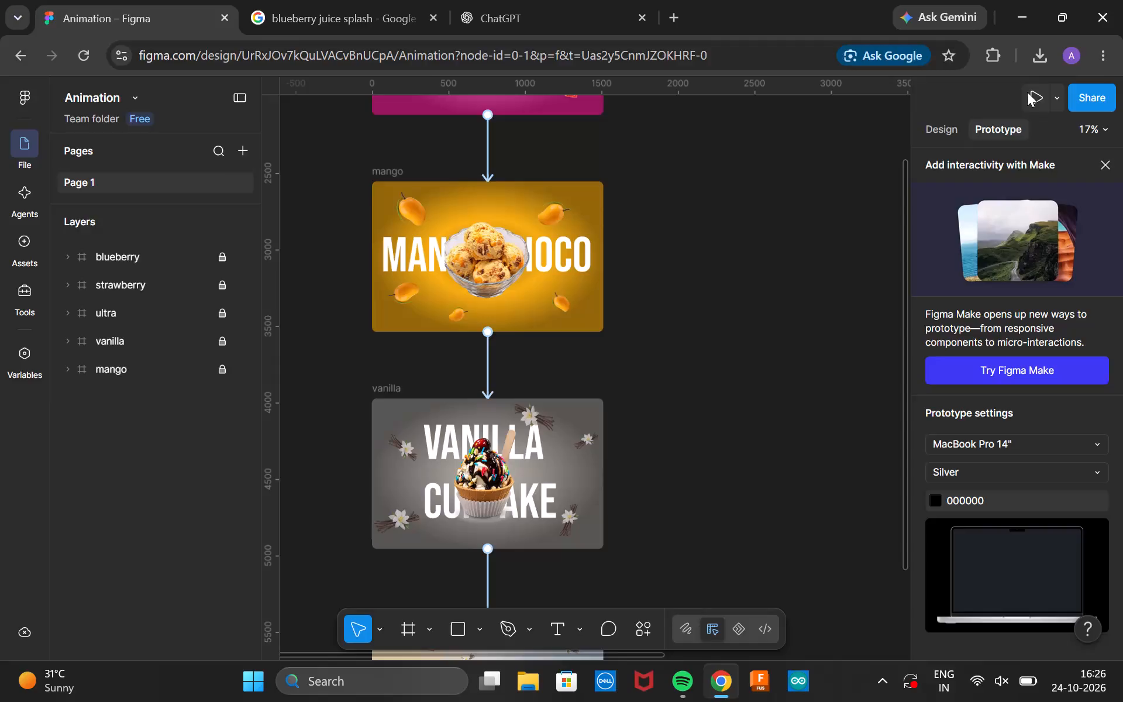
Preview the prototype in presentation view and advance through the flavour frames to examine their animated transitions.
left_click(1027, 92)
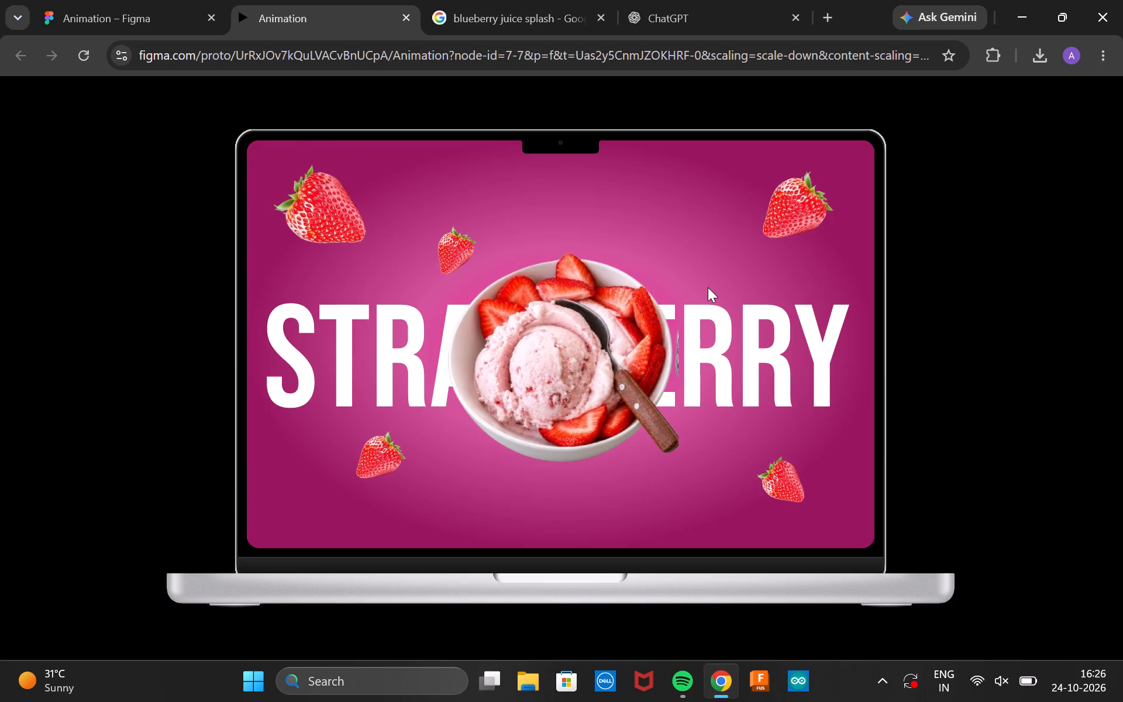
left_click(708, 287)
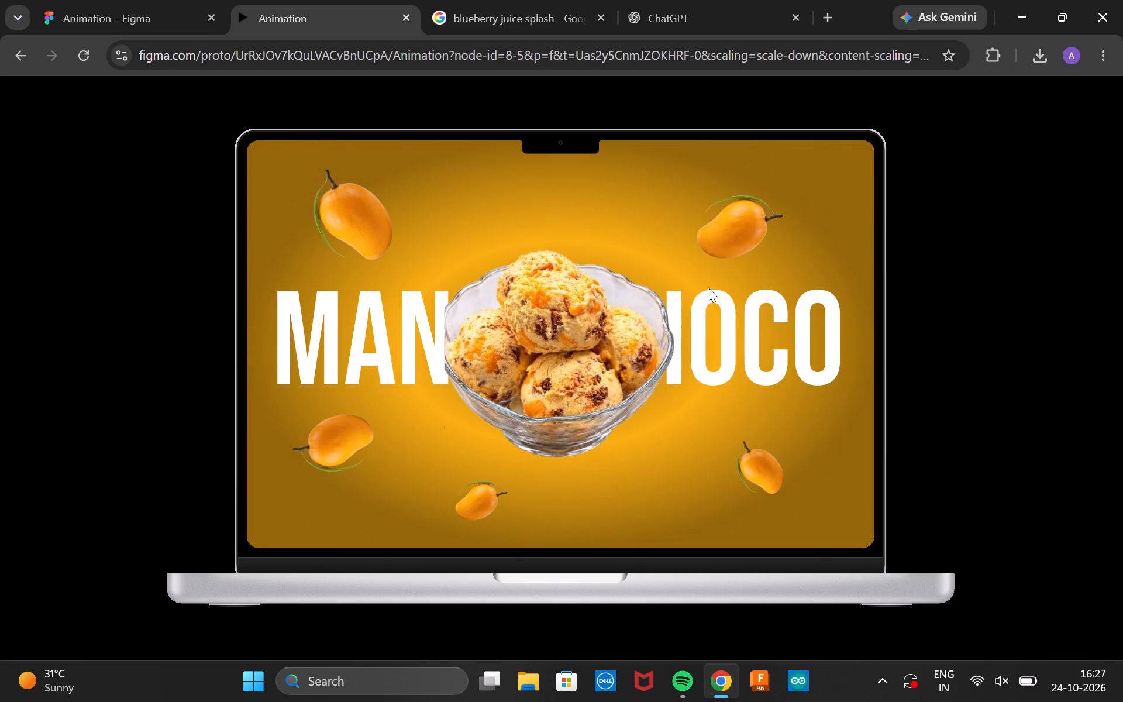
left_click(708, 287)
left_click(708, 287)
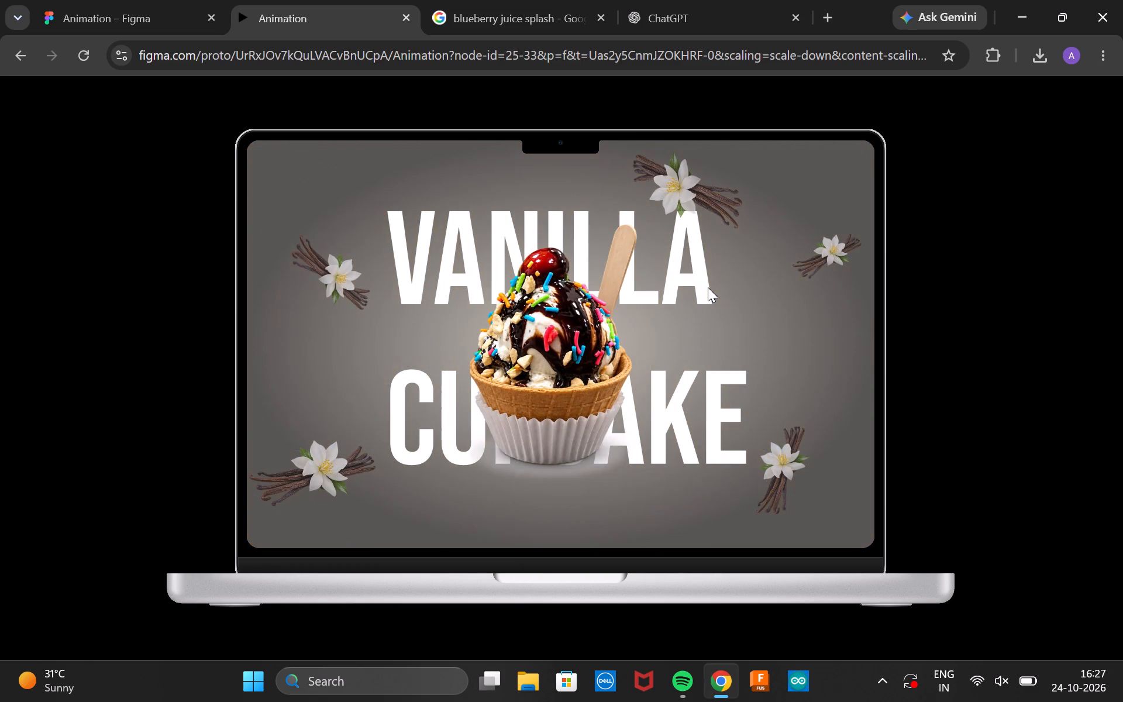
left_click(708, 287)
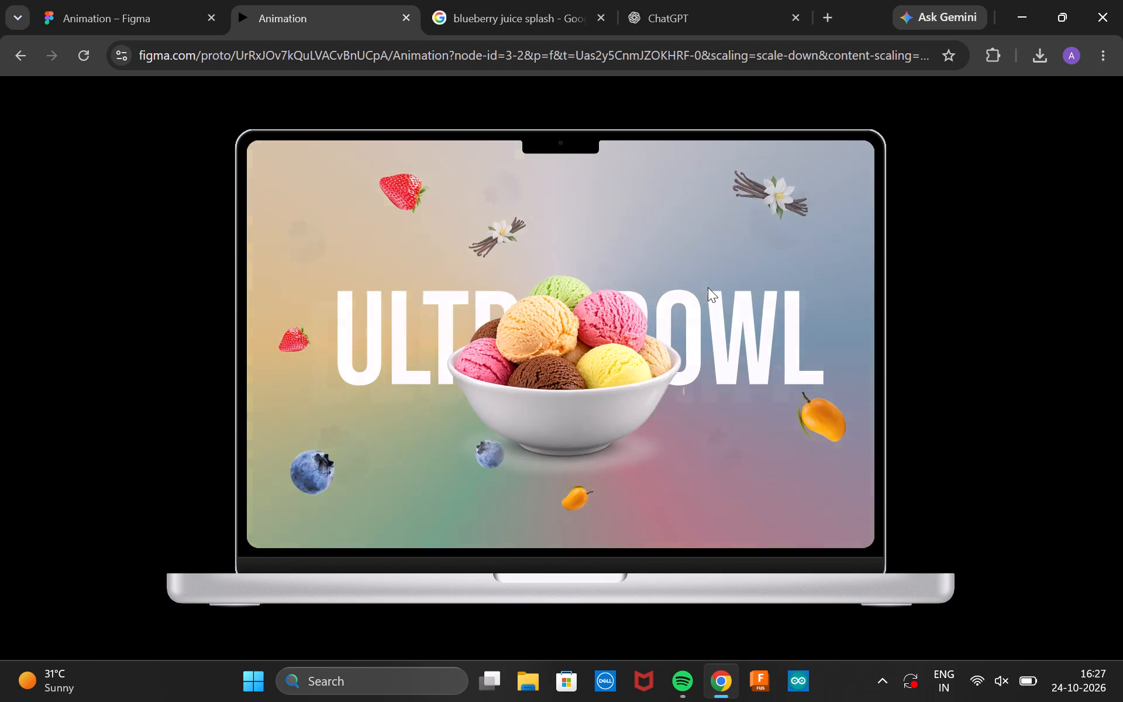
left_click(708, 287)
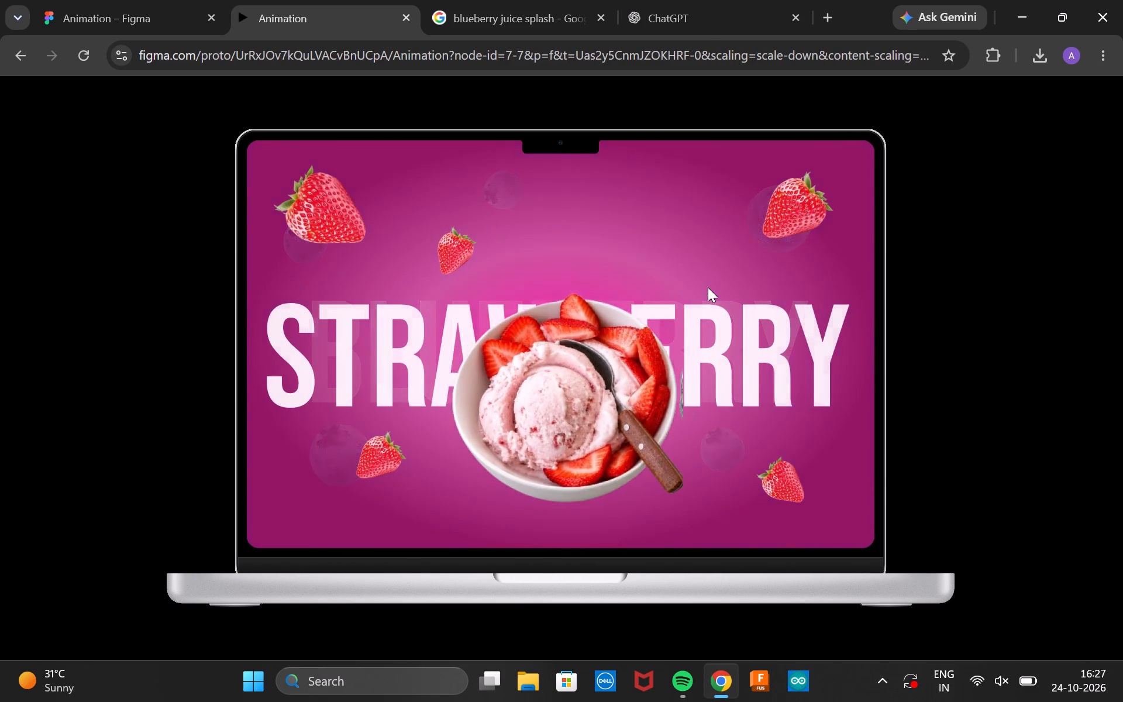
left_click(631, 255)
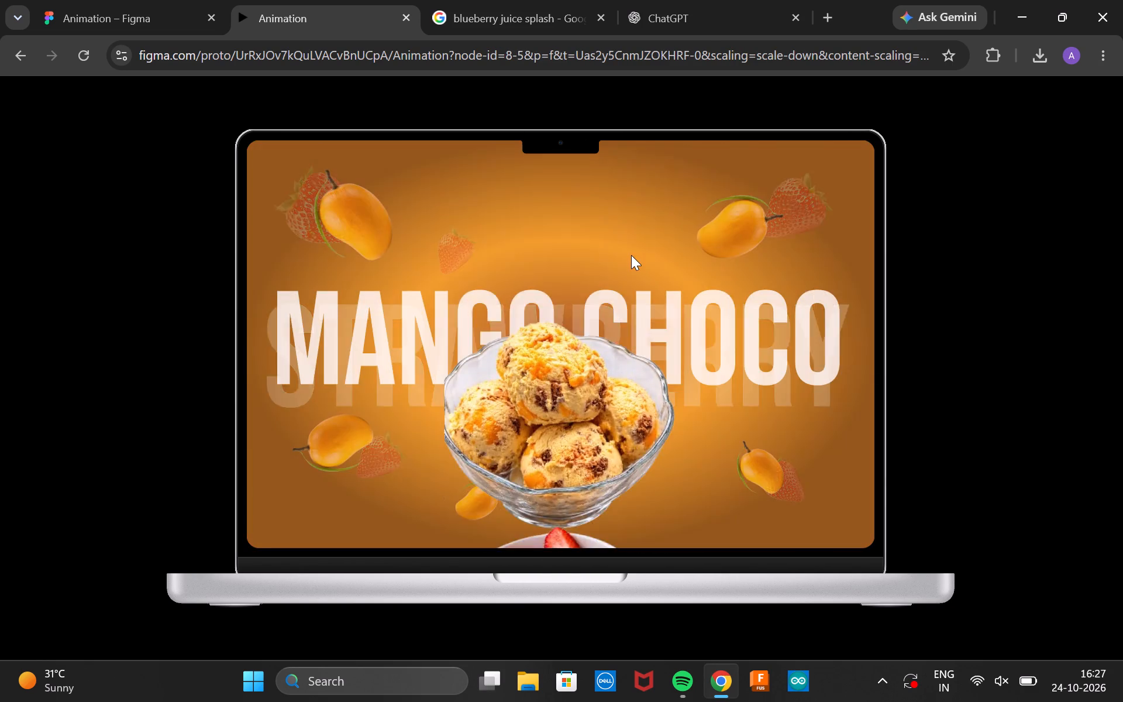
left_click(631, 255)
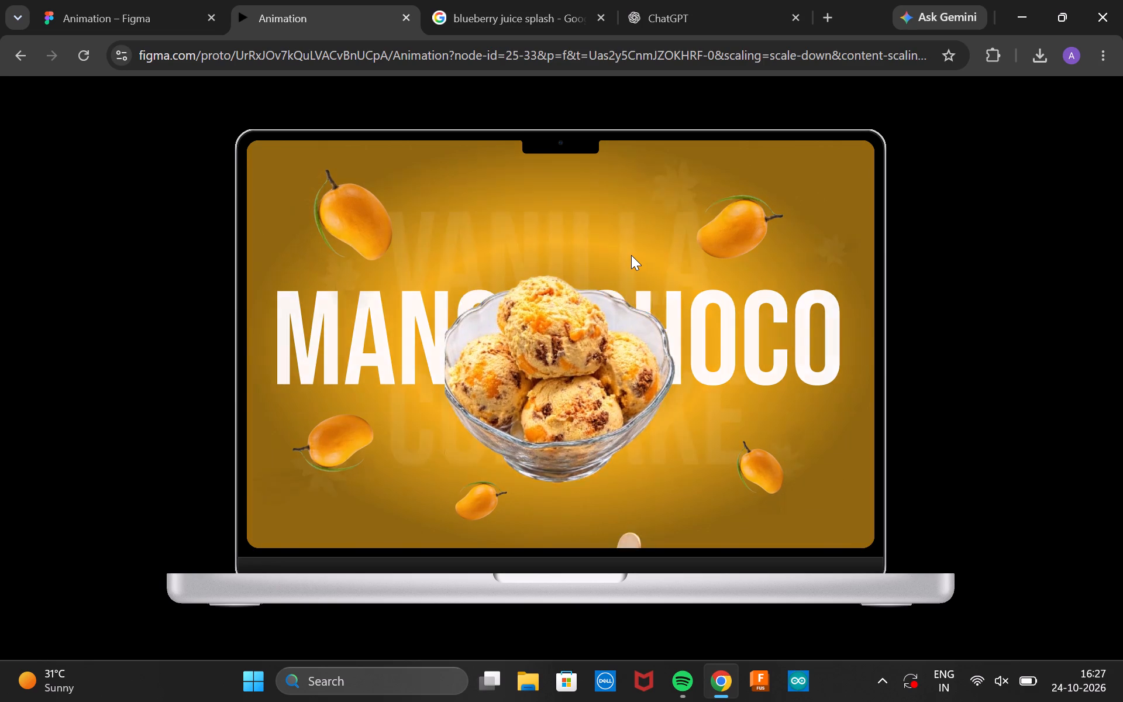
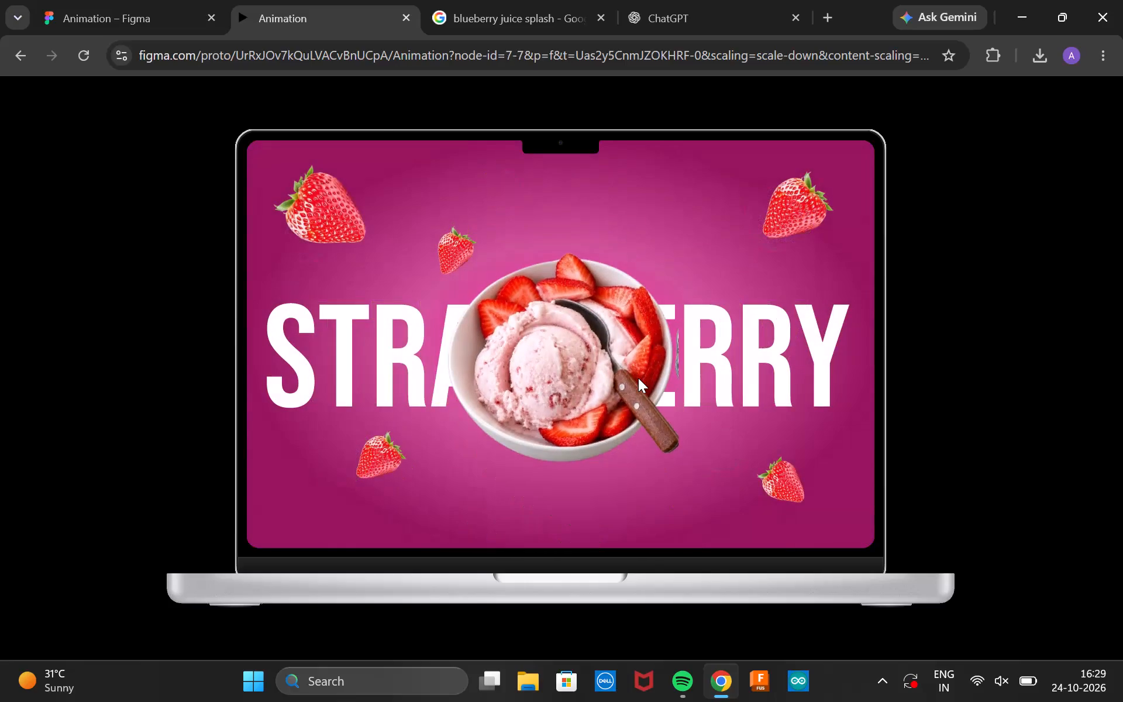
Cycle repeatedly through the Blueberry, Strawberry, Mango Choco, Vanilla Cupcake and Ultra Bowl frames in the prototype preview to examine their animated transitions.
left_click(638, 378)
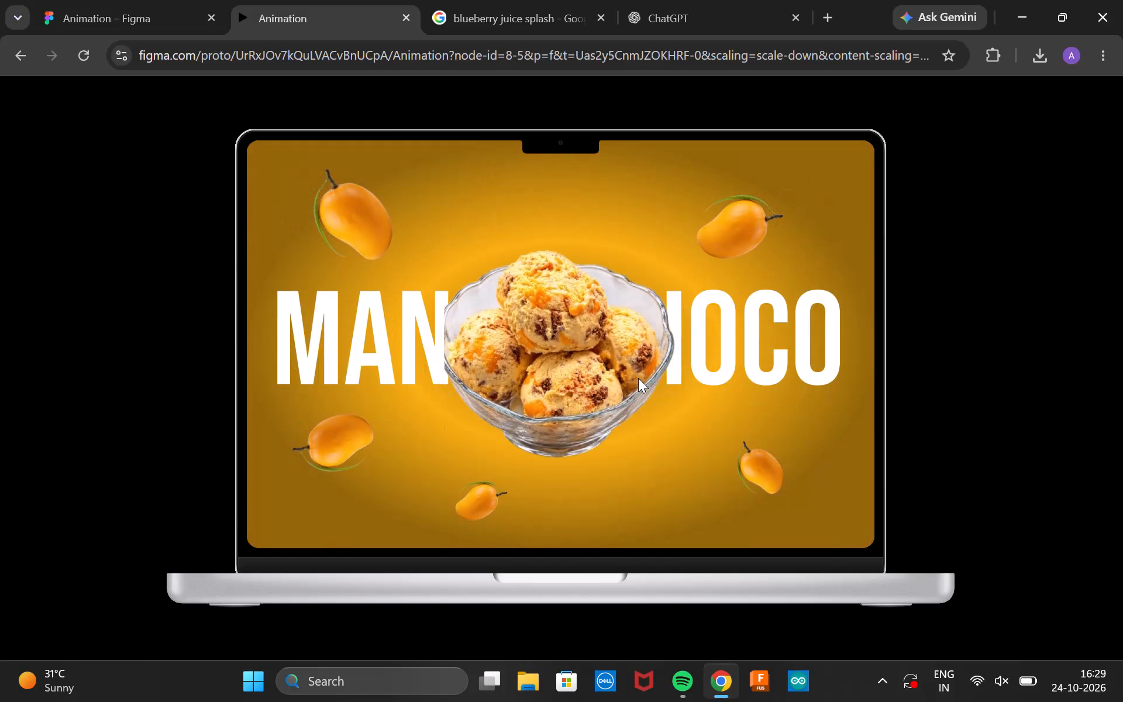
left_click(638, 378)
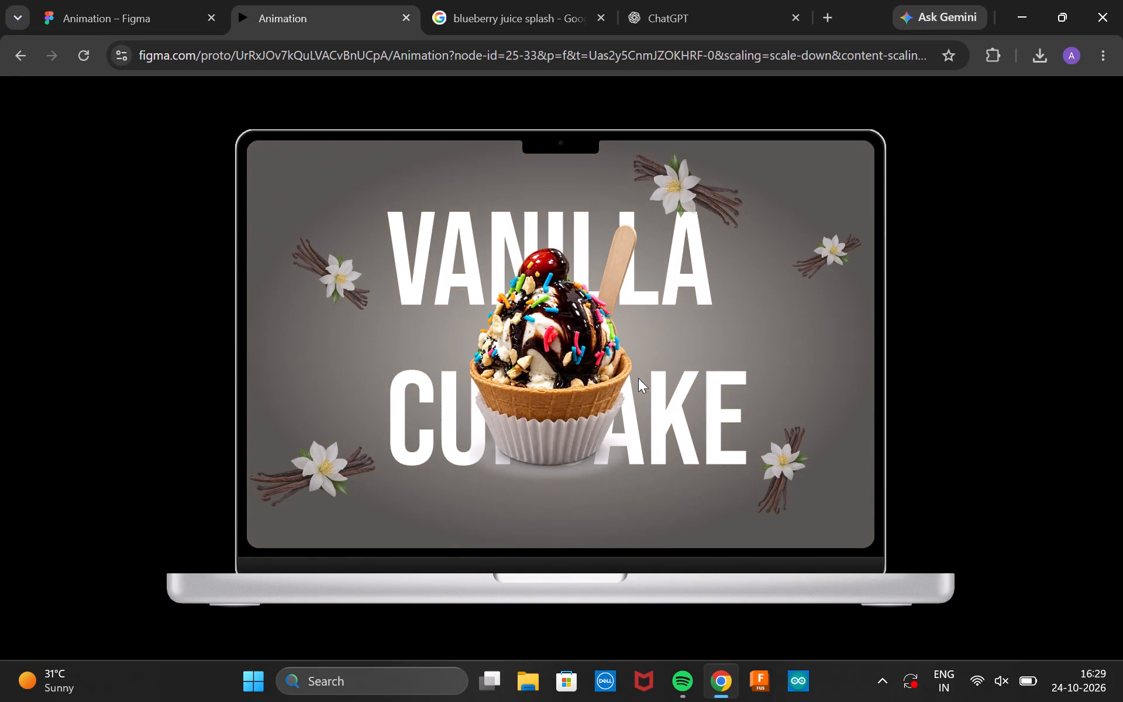
left_click(638, 378)
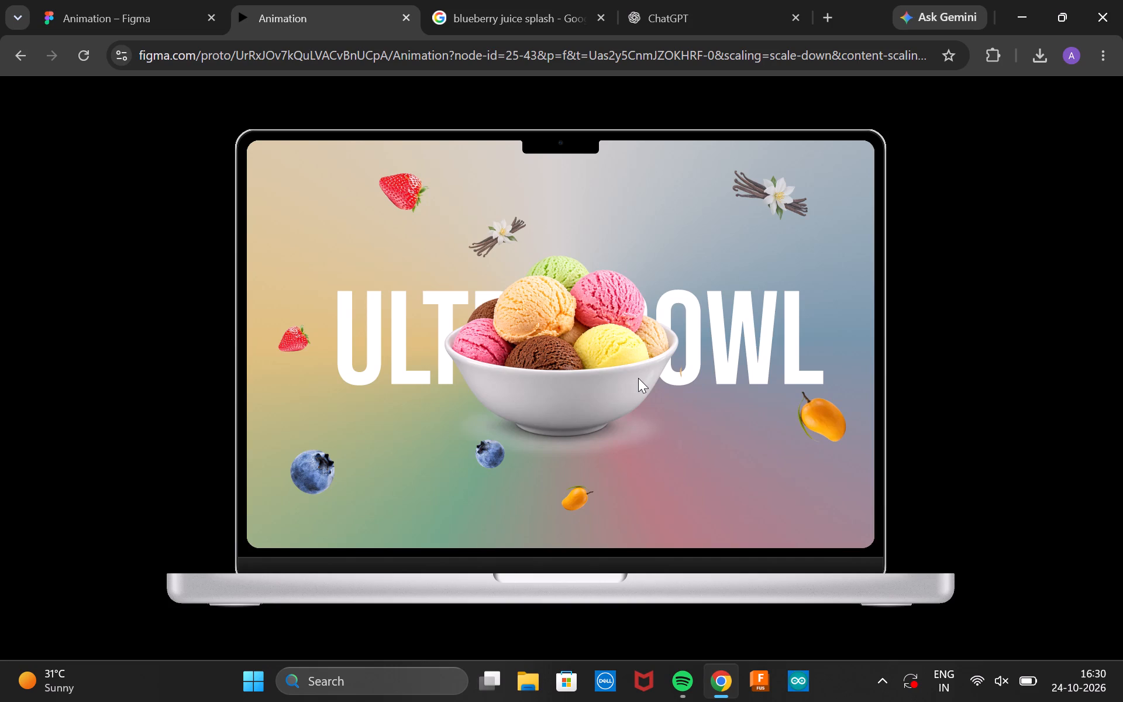
key("Down")
key("Right")
left_click(618, 372)
left_click(524, 321)
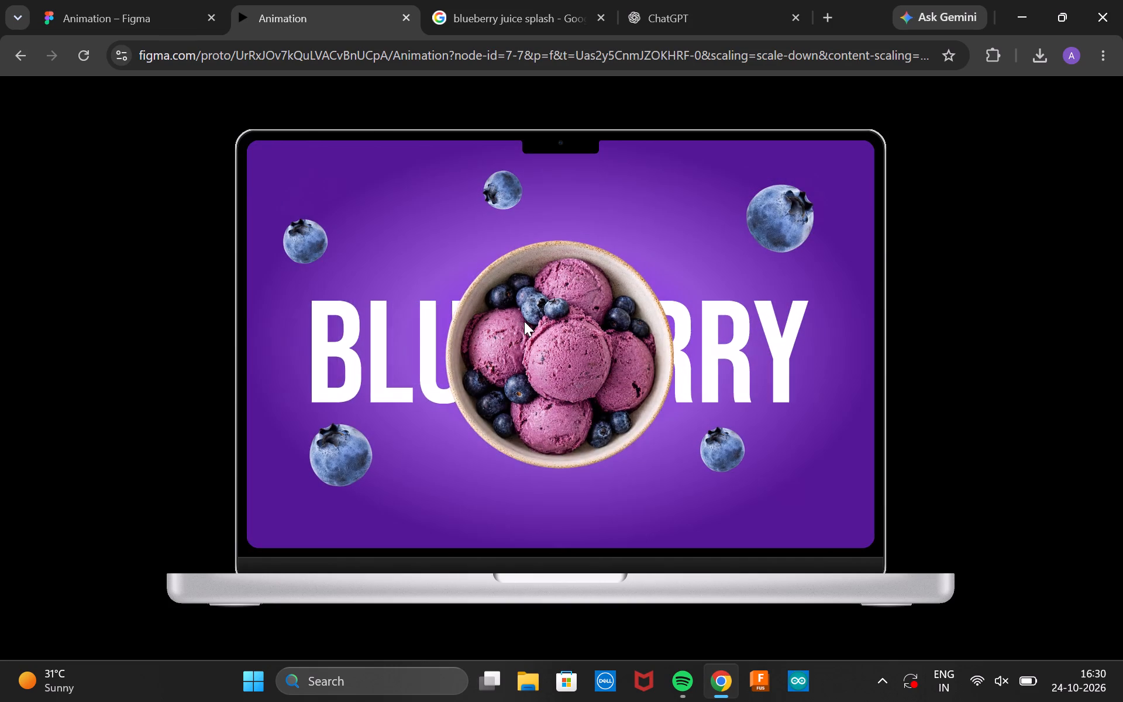
left_click(524, 321)
left_click(524, 321)
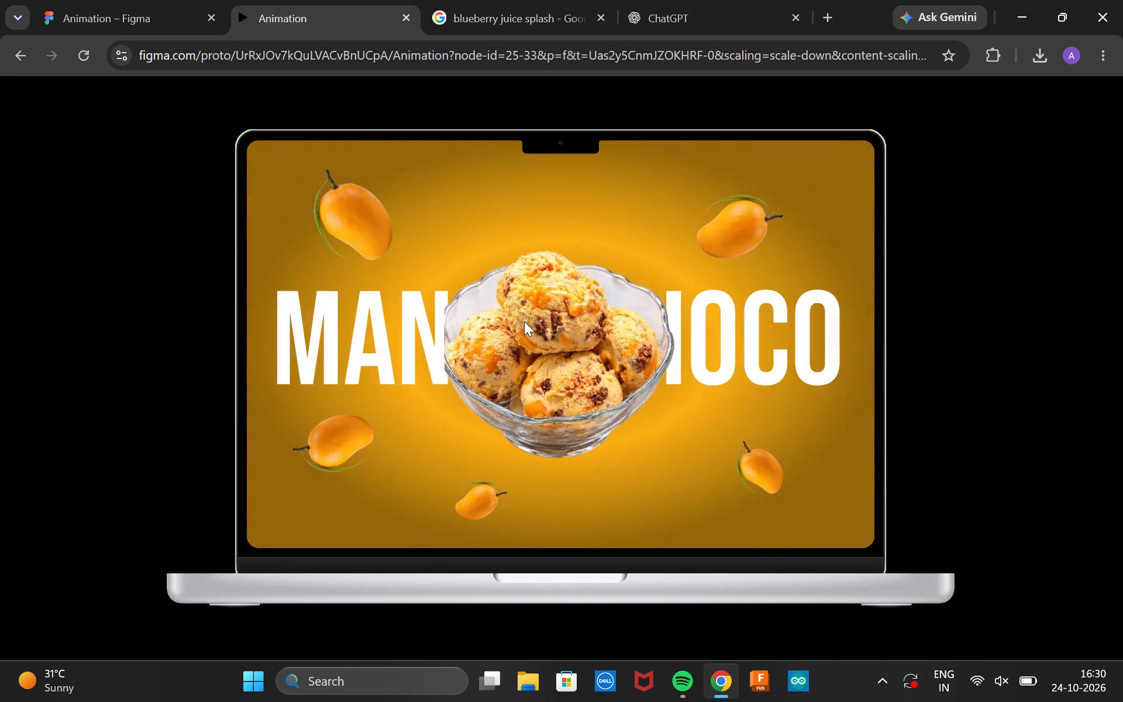
left_click(524, 321)
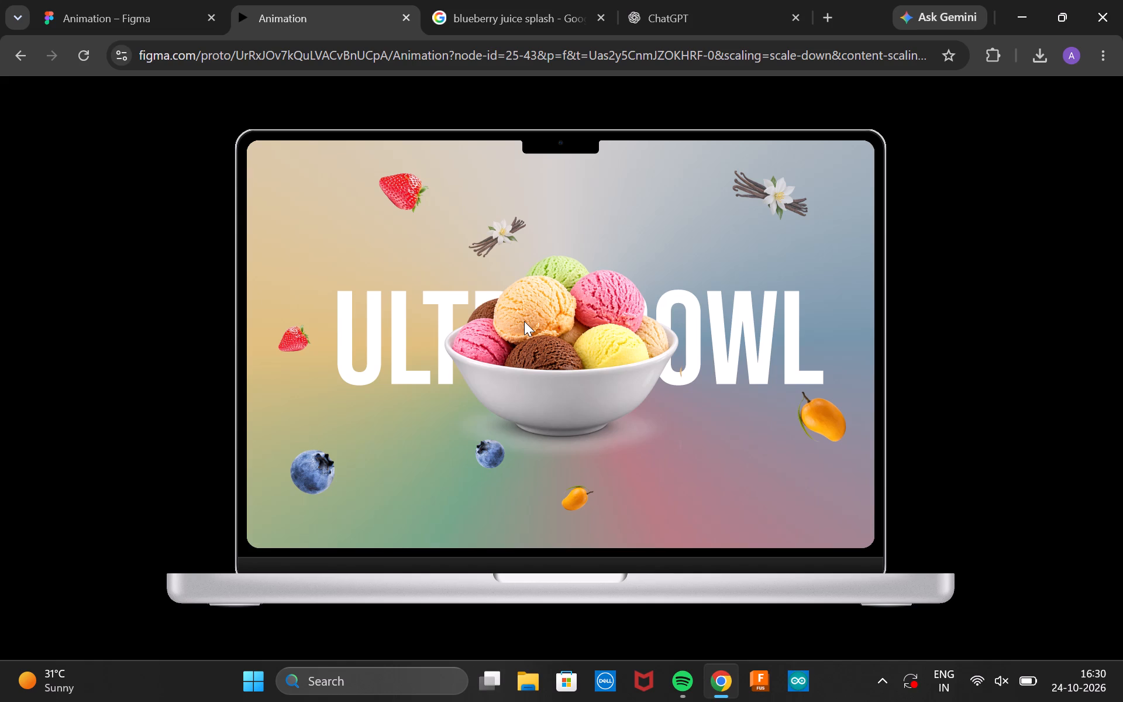
left_click(524, 321)
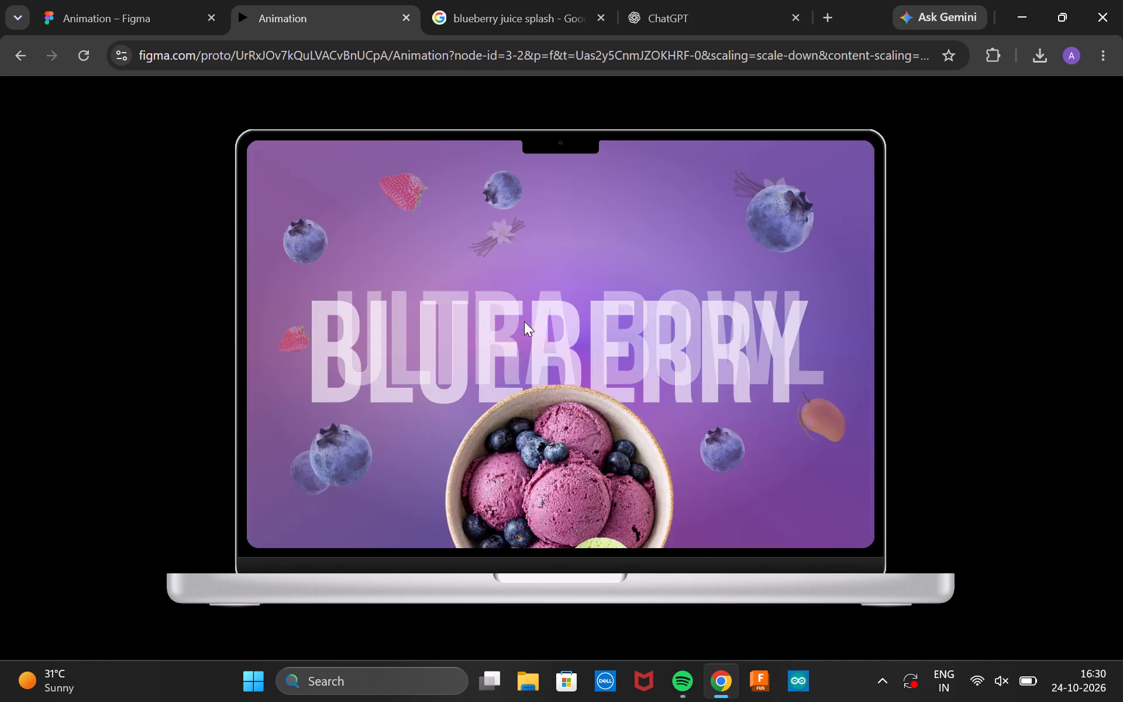
left_click(524, 321)
left_click(524, 321)
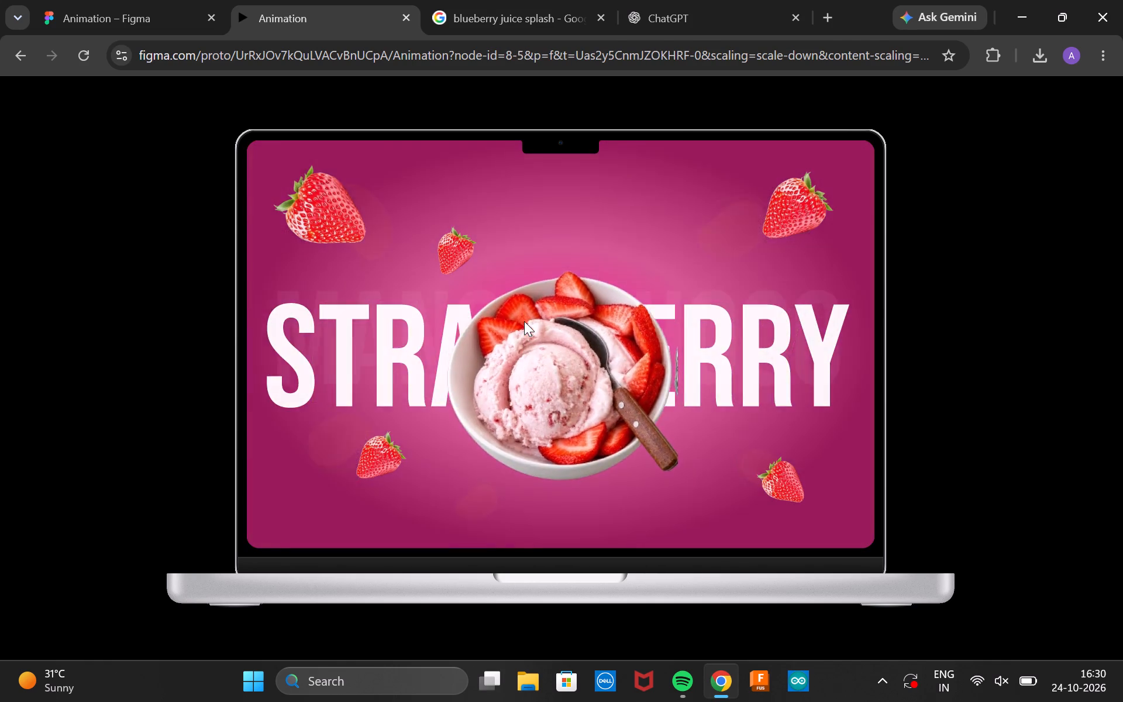
left_click(524, 321)
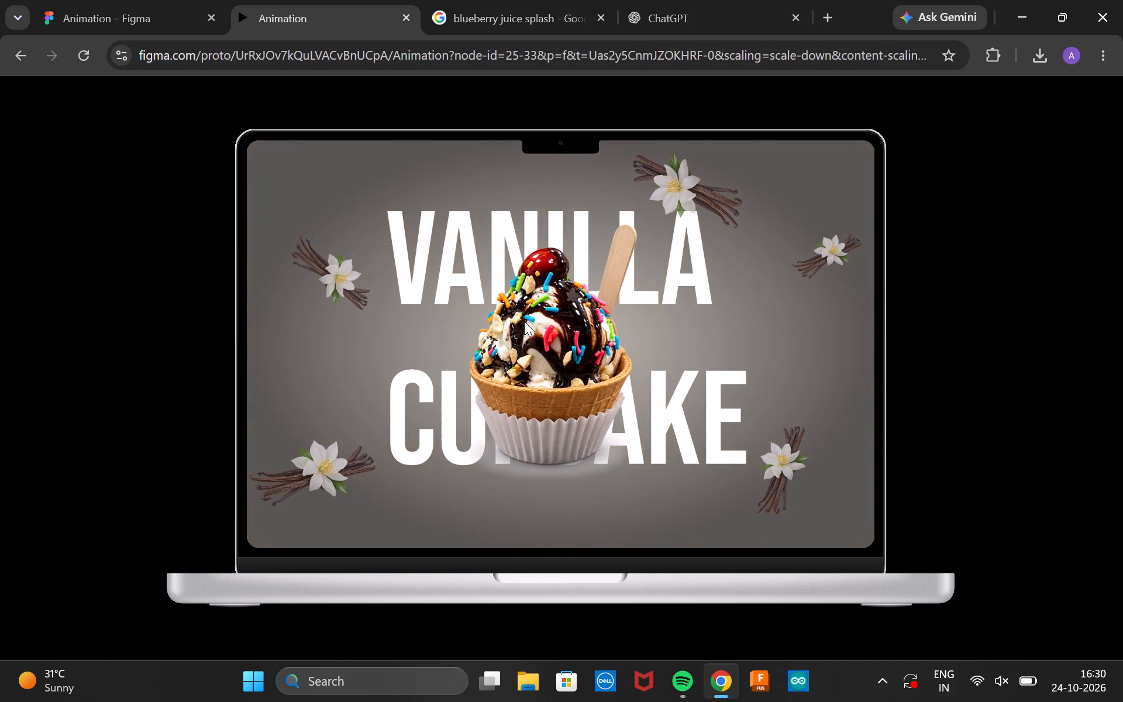
left_click(524, 321)
left_click(524, 321)
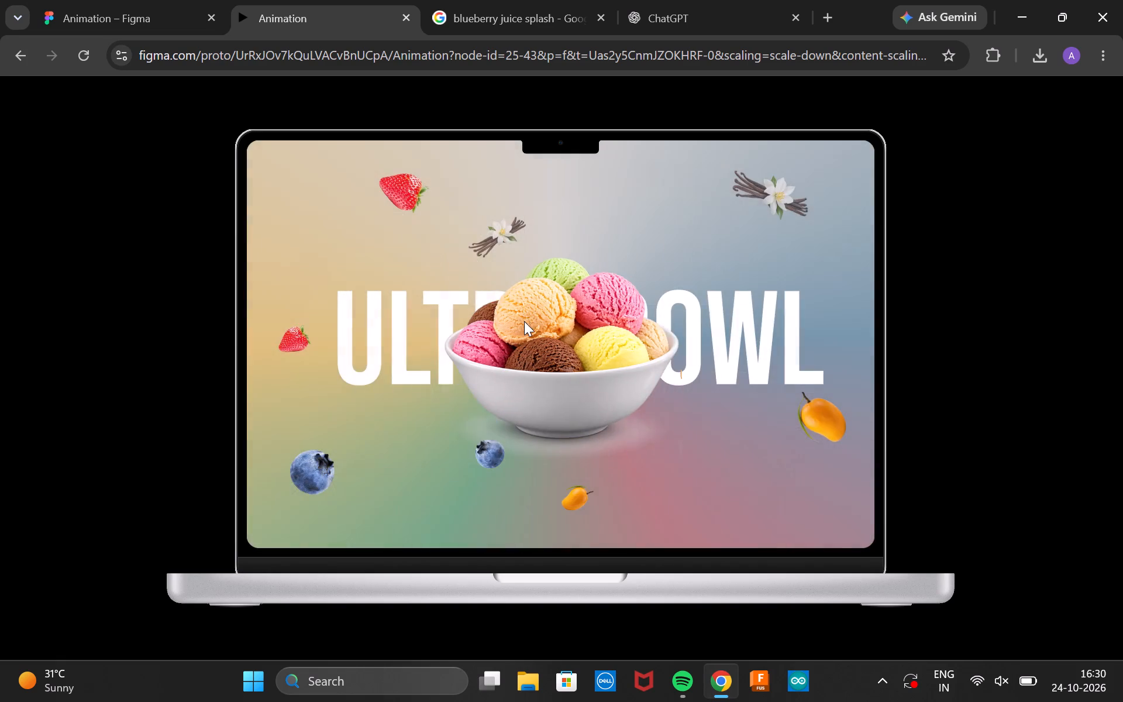
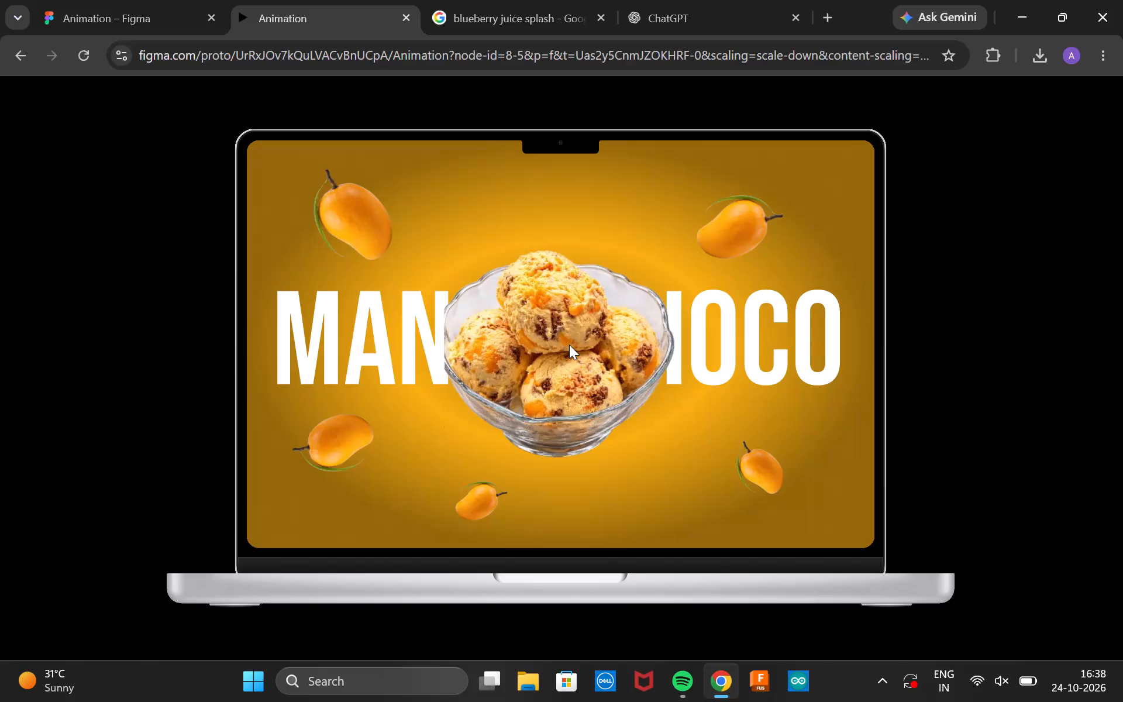
Advance the prototype preview from Mango Choco through Vanilla Cupcake to Ultra Bowl to examine the animated transitions.
left_click(569, 345)
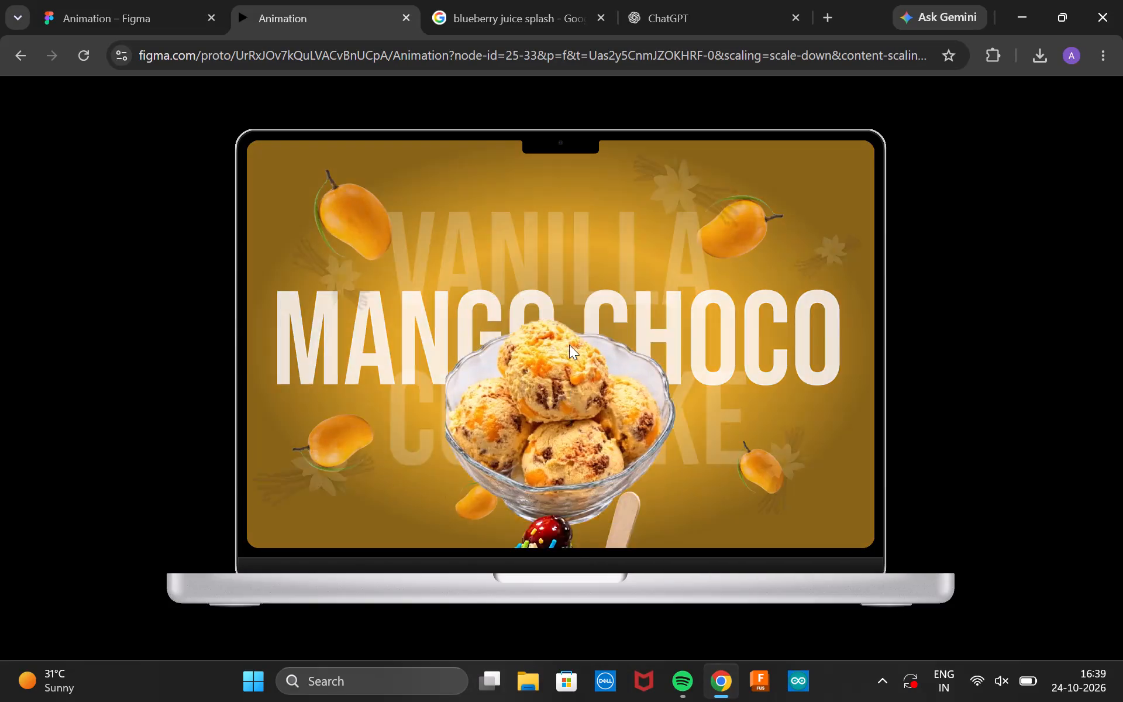
left_click(569, 345)
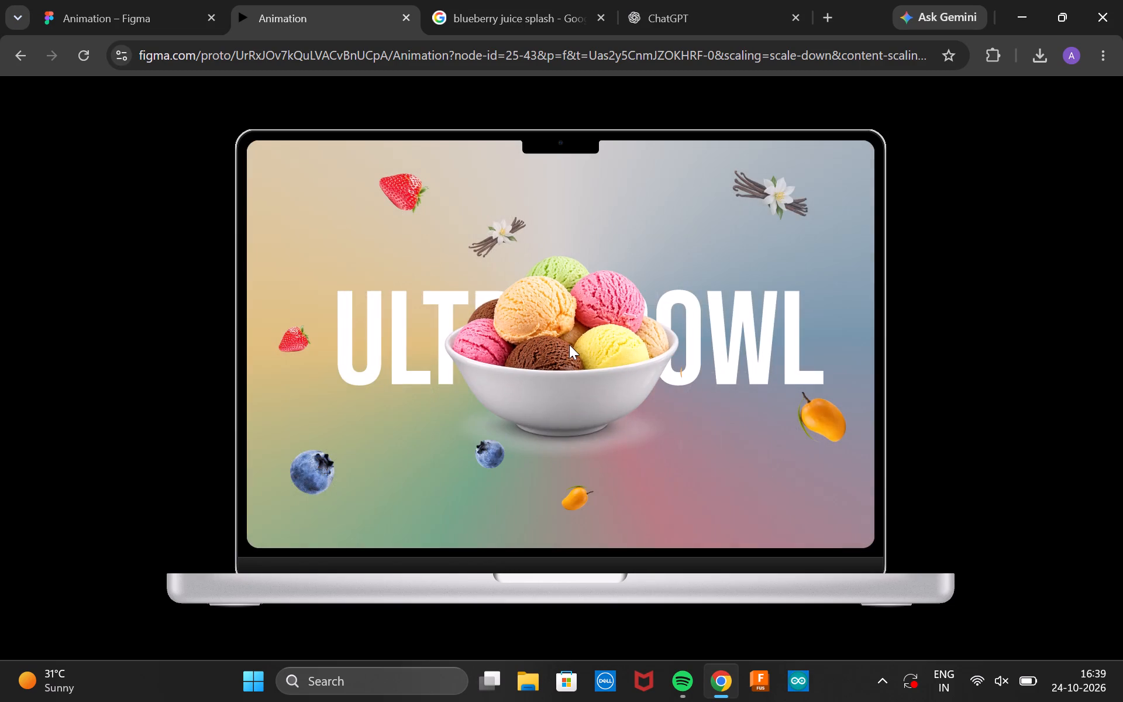
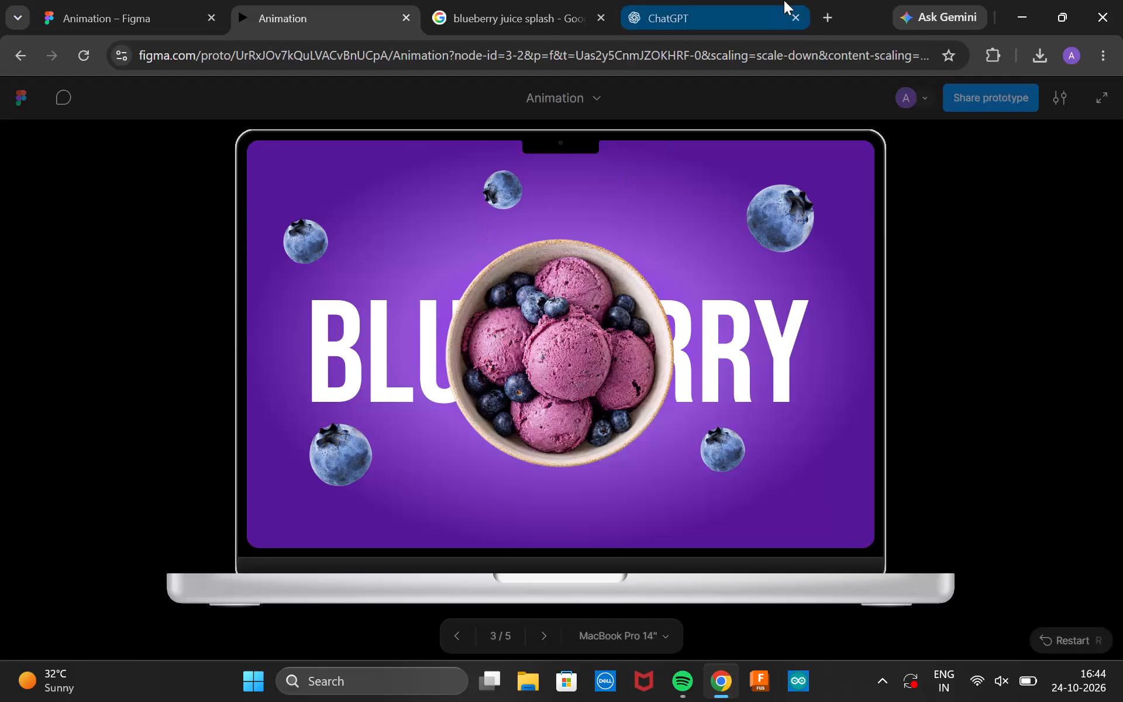
Close the ChatGPT browser tab.
left_click(795, 16)
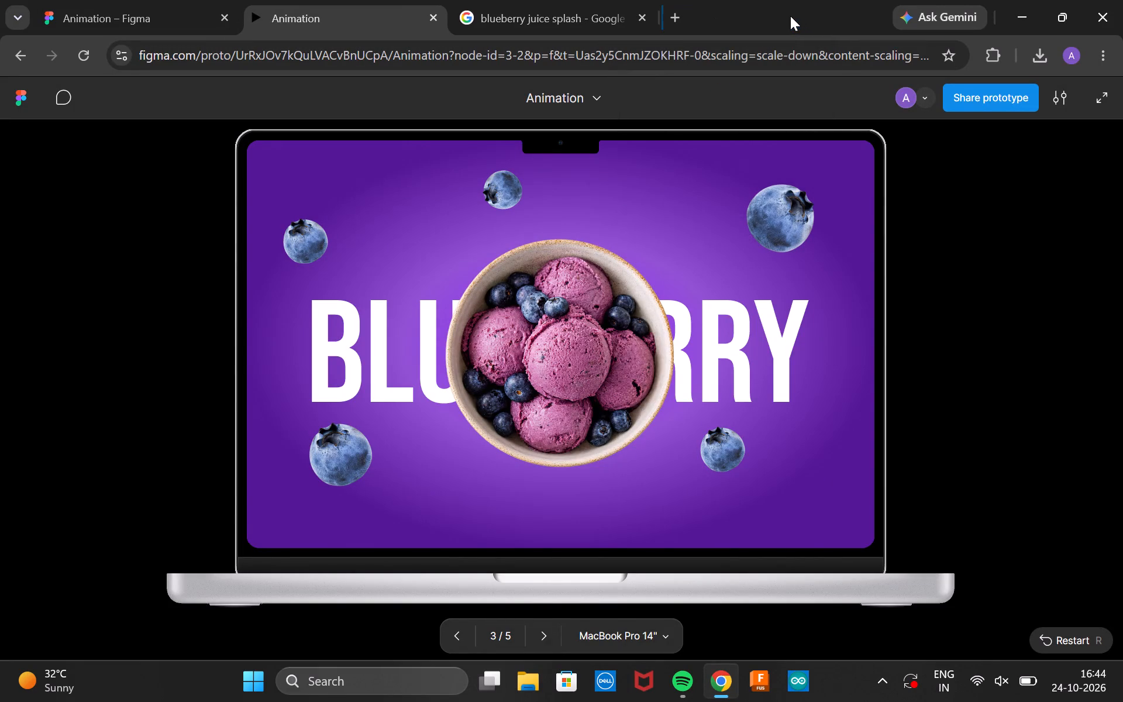
Return to the Animation design file and set the vanilla-to-ultra Smart animate transition's duration to 950 ms.
left_click(171, 19)
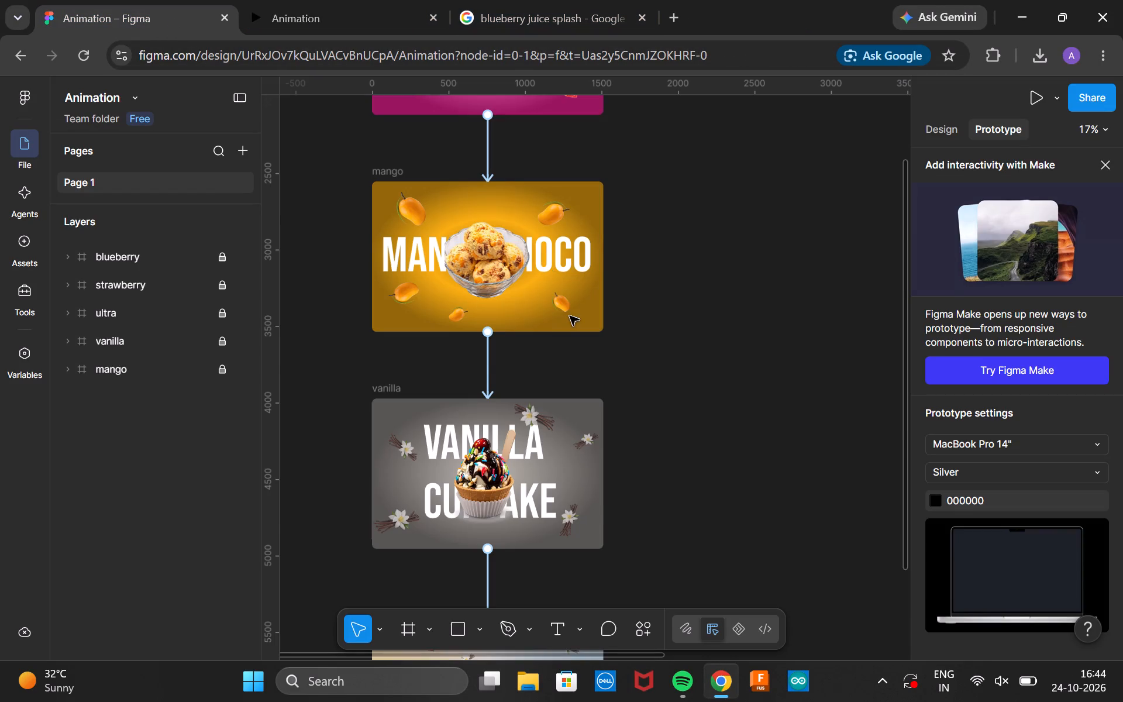
scroll(570, 316, "down", 2)
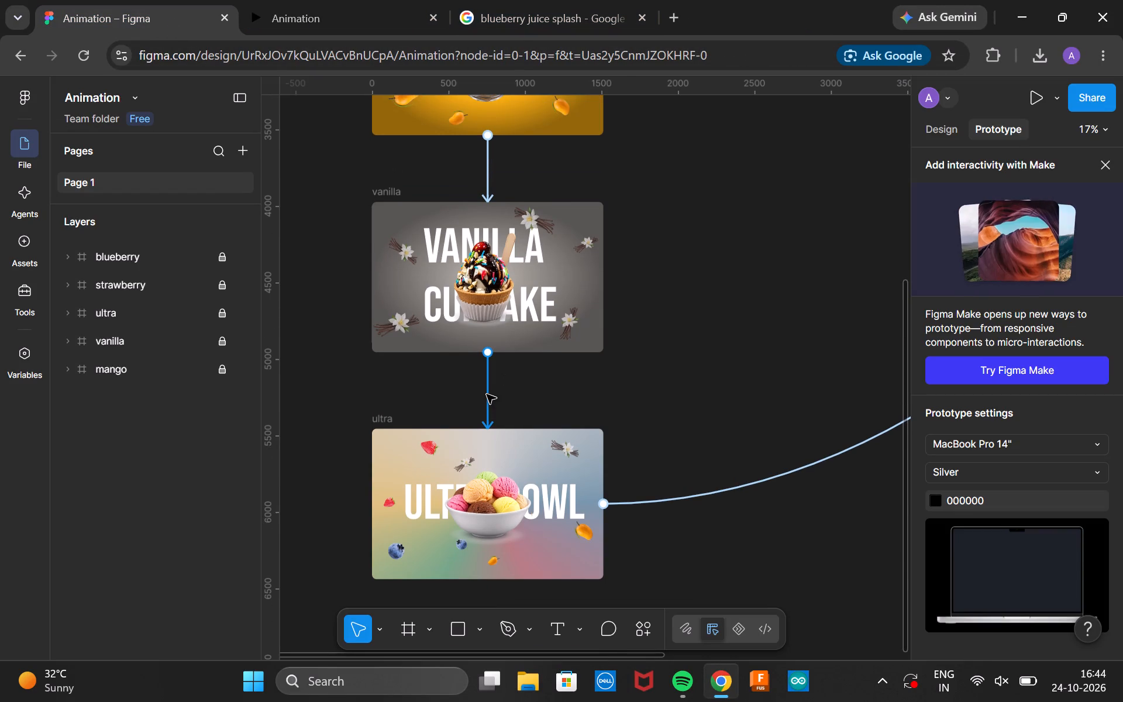
left_click(487, 394)
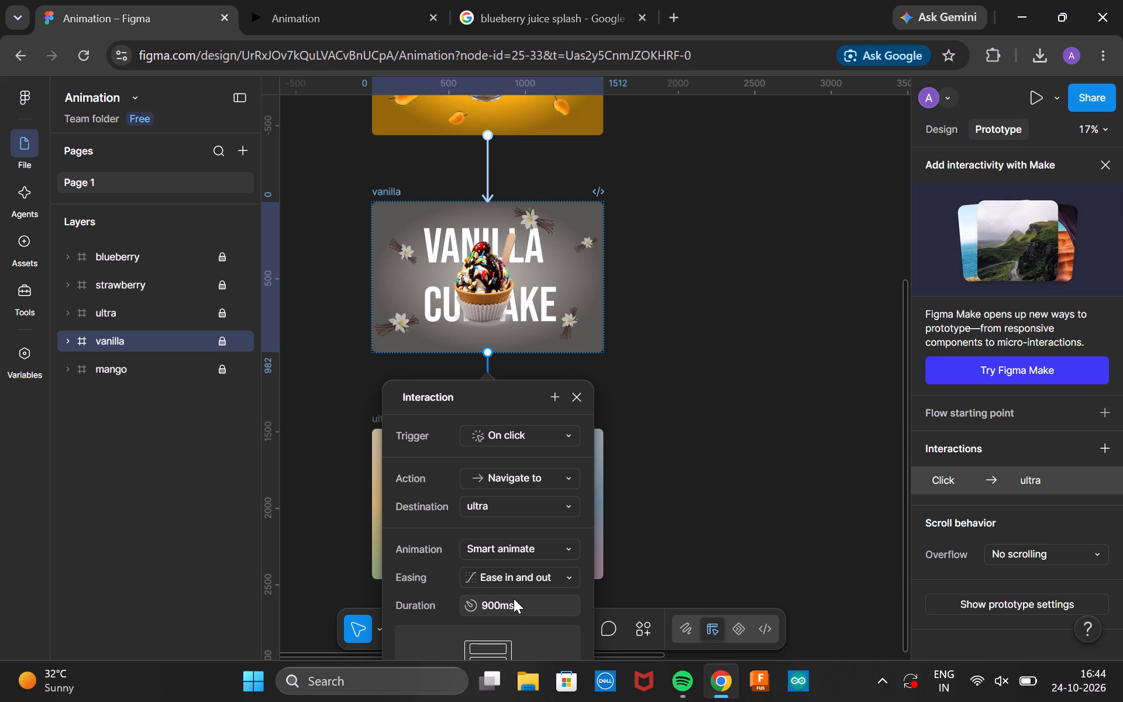
left_click(514, 598)
key("Up")
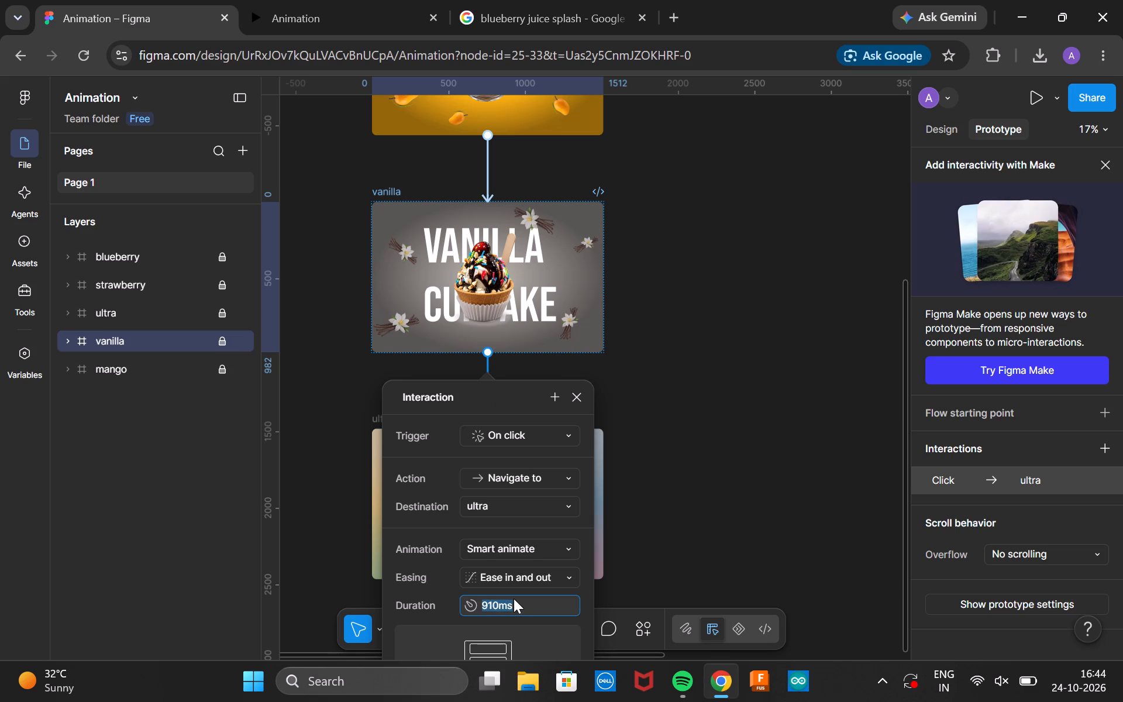
key("Up")
key("Up")
key("Up")
key("Up")
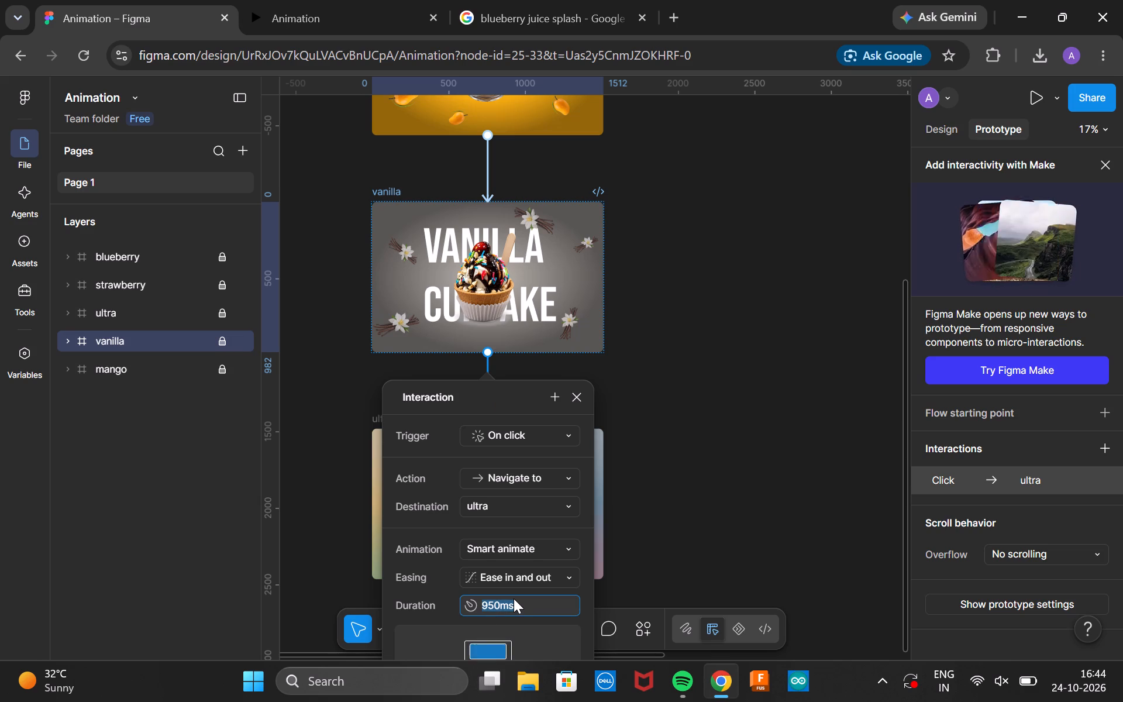
left_click(703, 535)
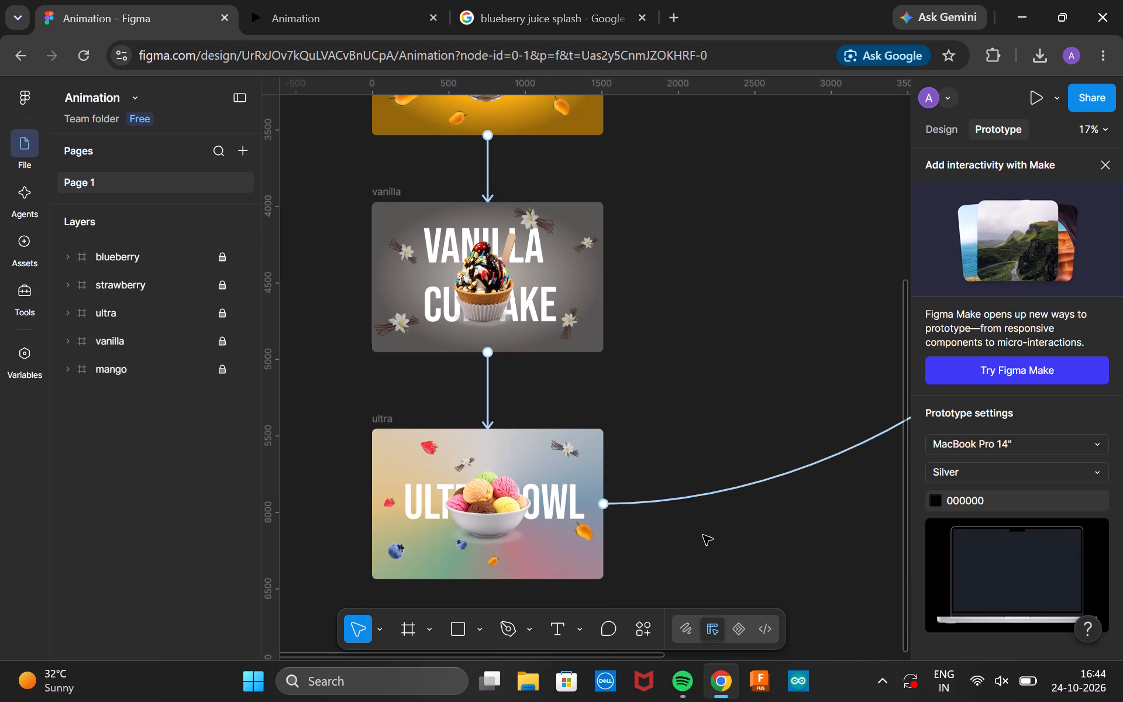
Set the duration of the Smart animate transition from the ultra frame to the blueberry frame to 950 ms.
left_click(727, 492)
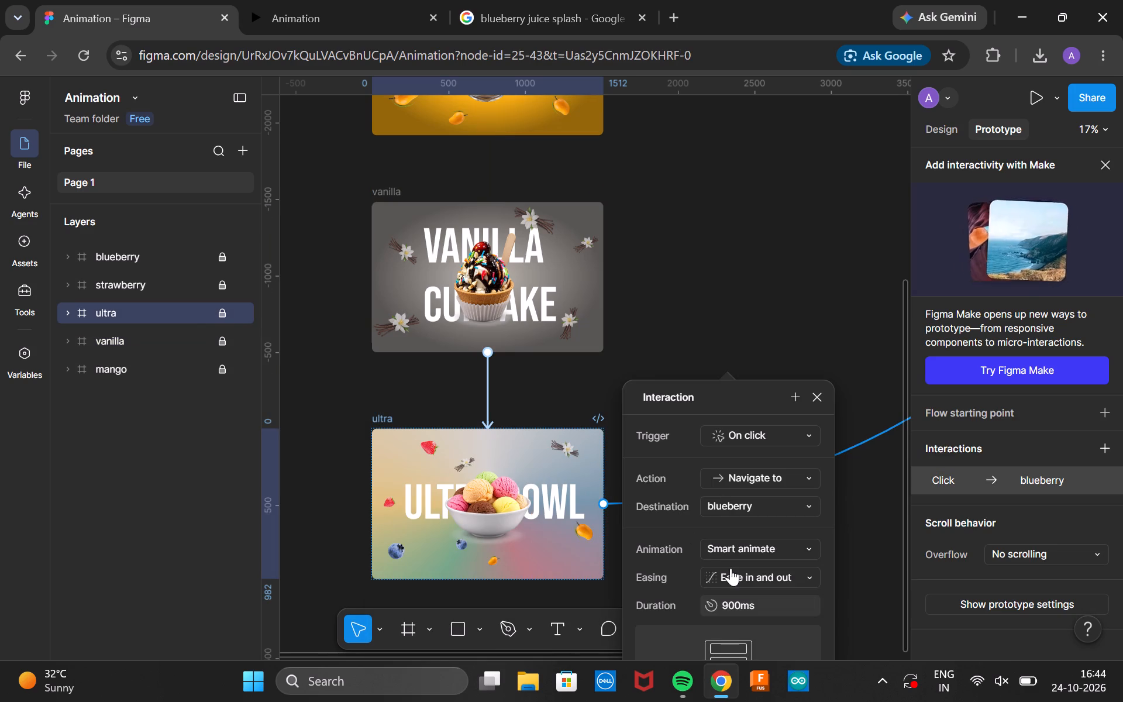
left_click(737, 605)
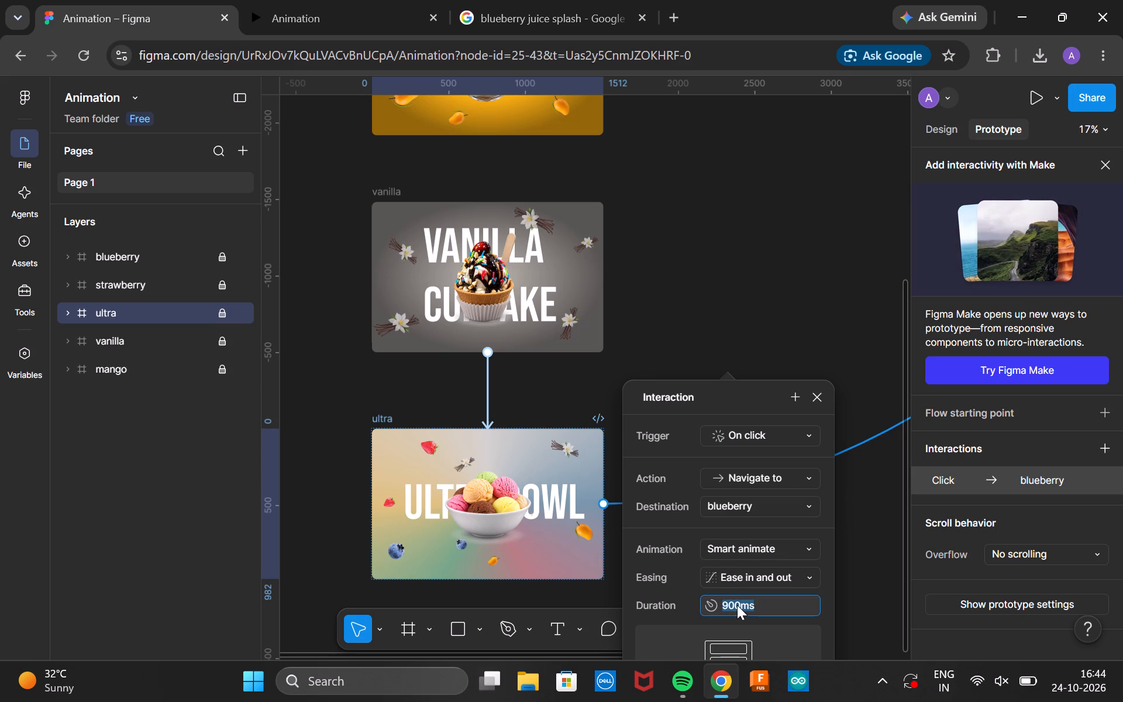
key("Up")
key("Up")
key("Up")
key("Up")
key("Up")
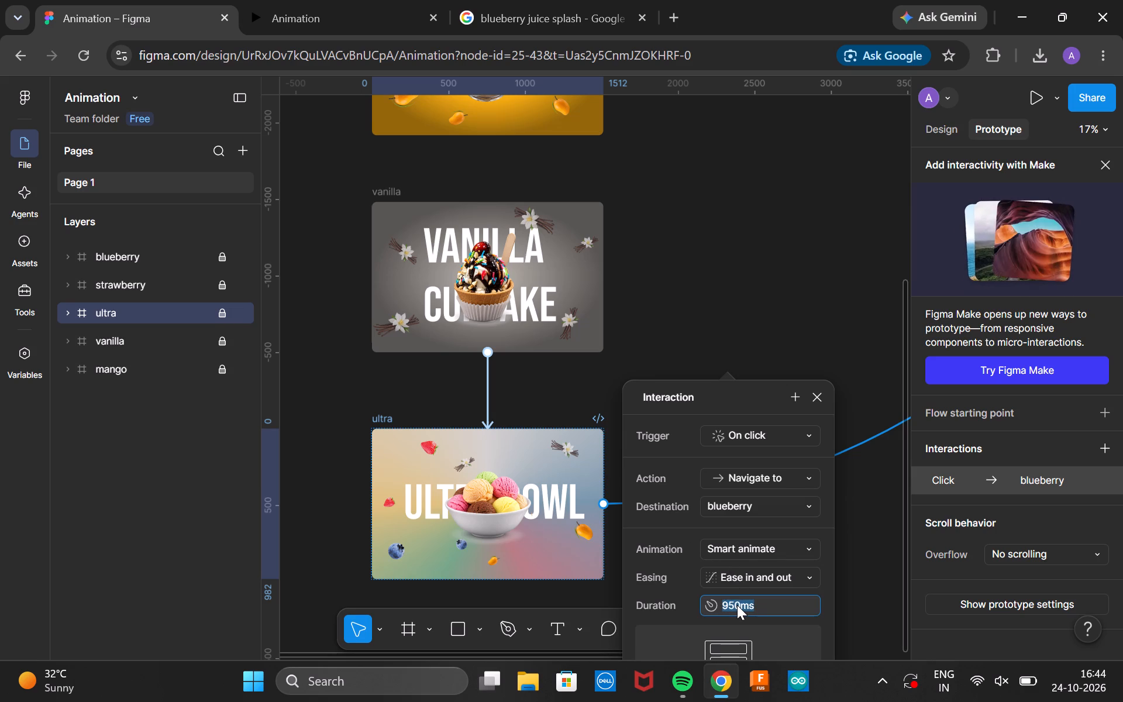
key("Return")
left_click(781, 291)
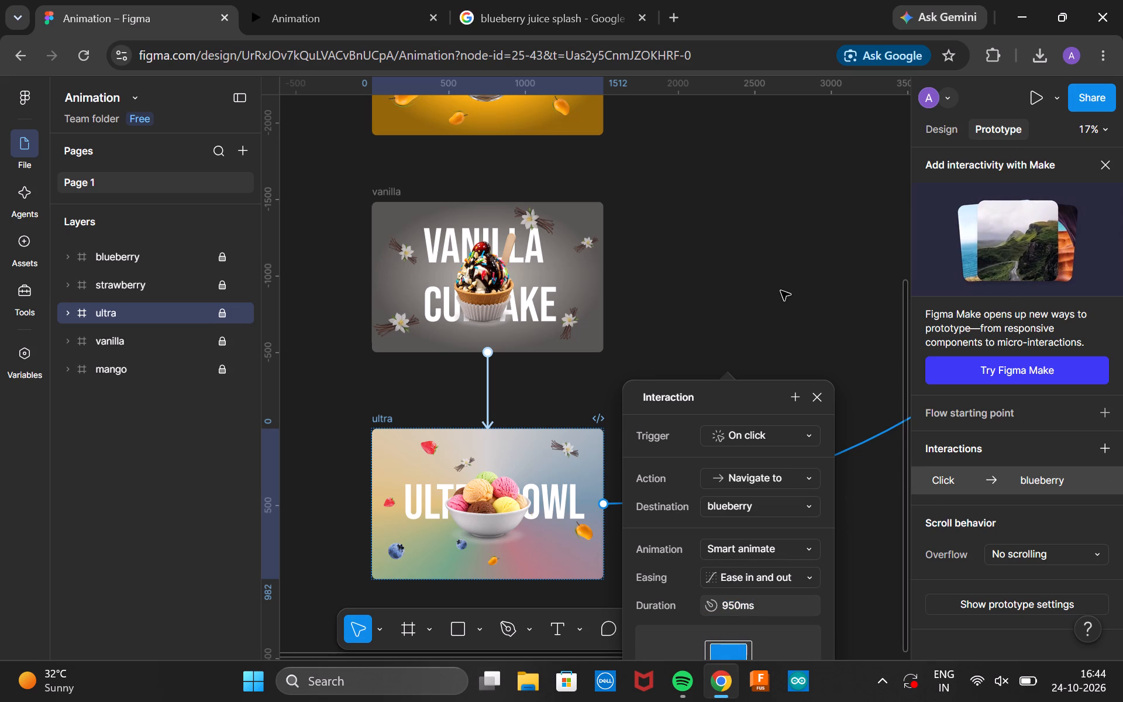
Set the duration of the Smart animate transition from the mango frame to the vanilla frame to 950 ms.
scroll(781, 291, "up", 2)
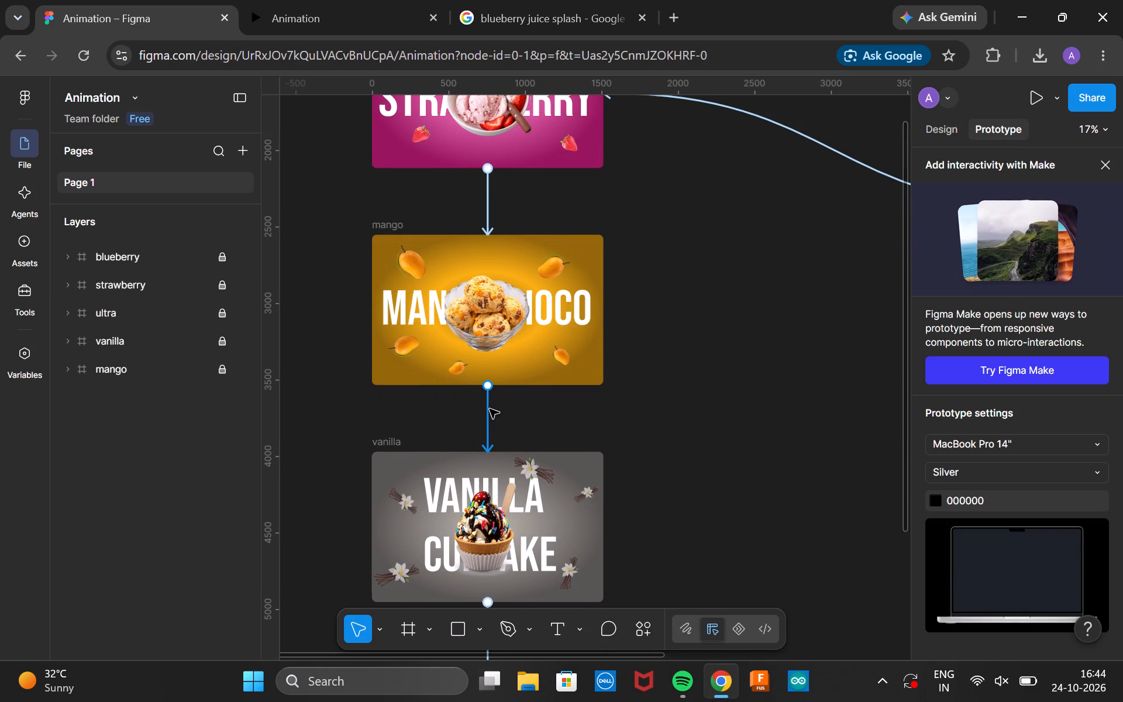
left_click(490, 409)
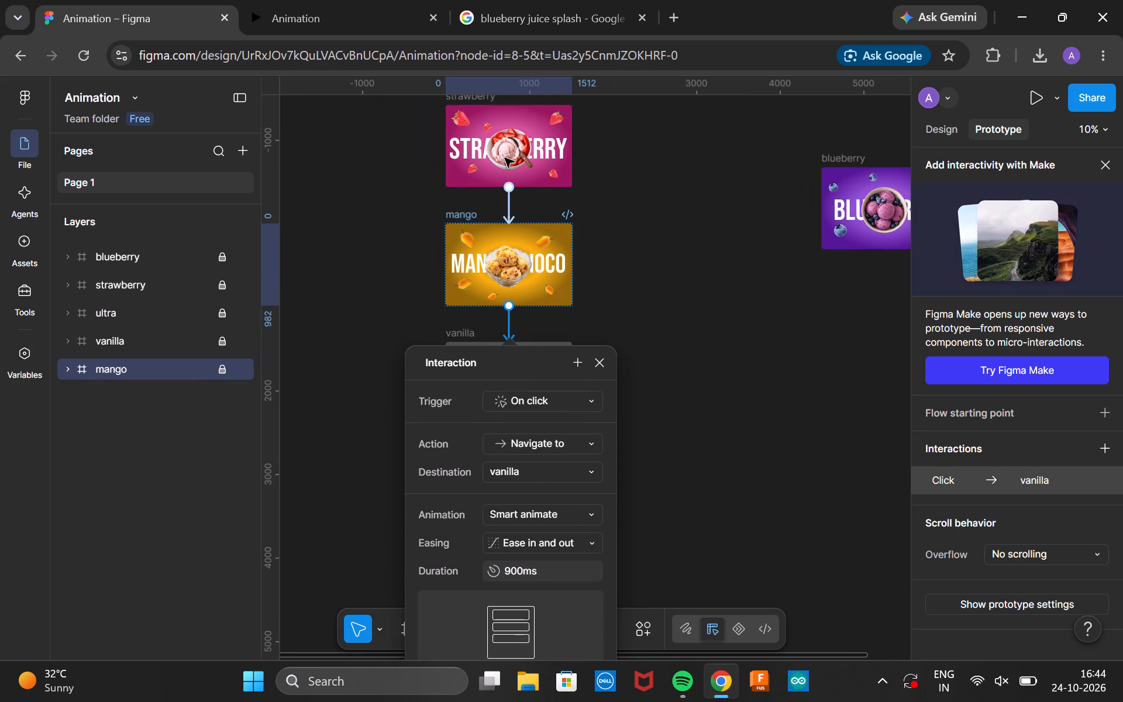
left_click(694, 371)
scroll(694, 371, "up", 1)
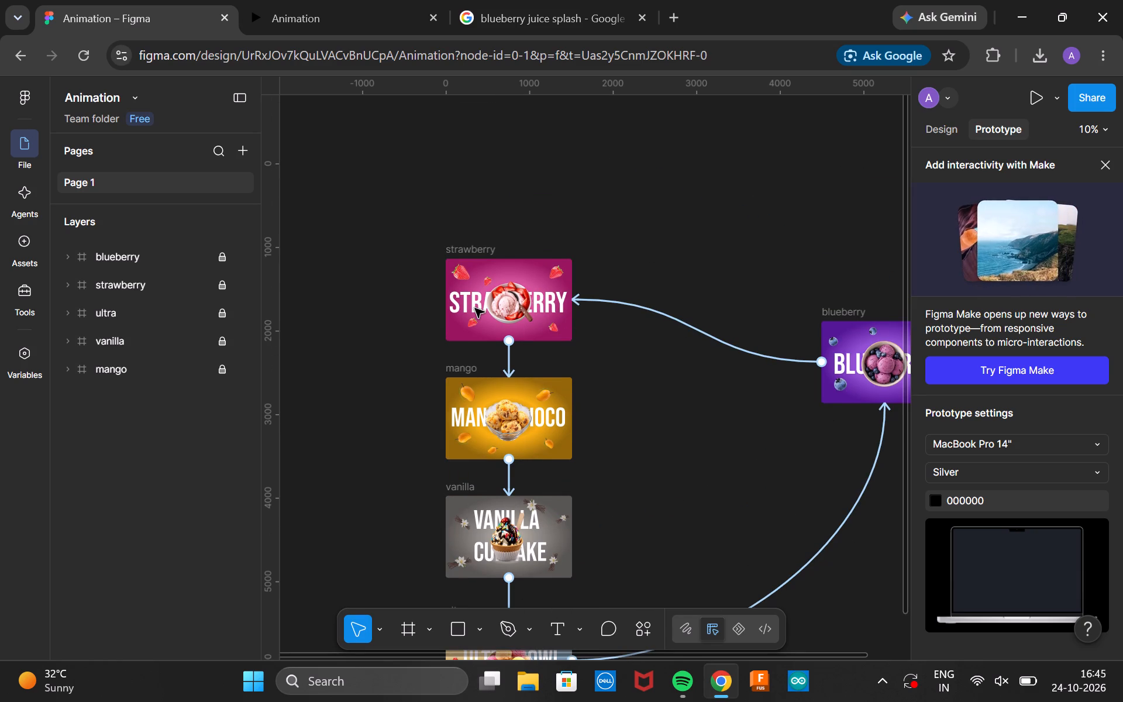
scroll(475, 308, "down", 1)
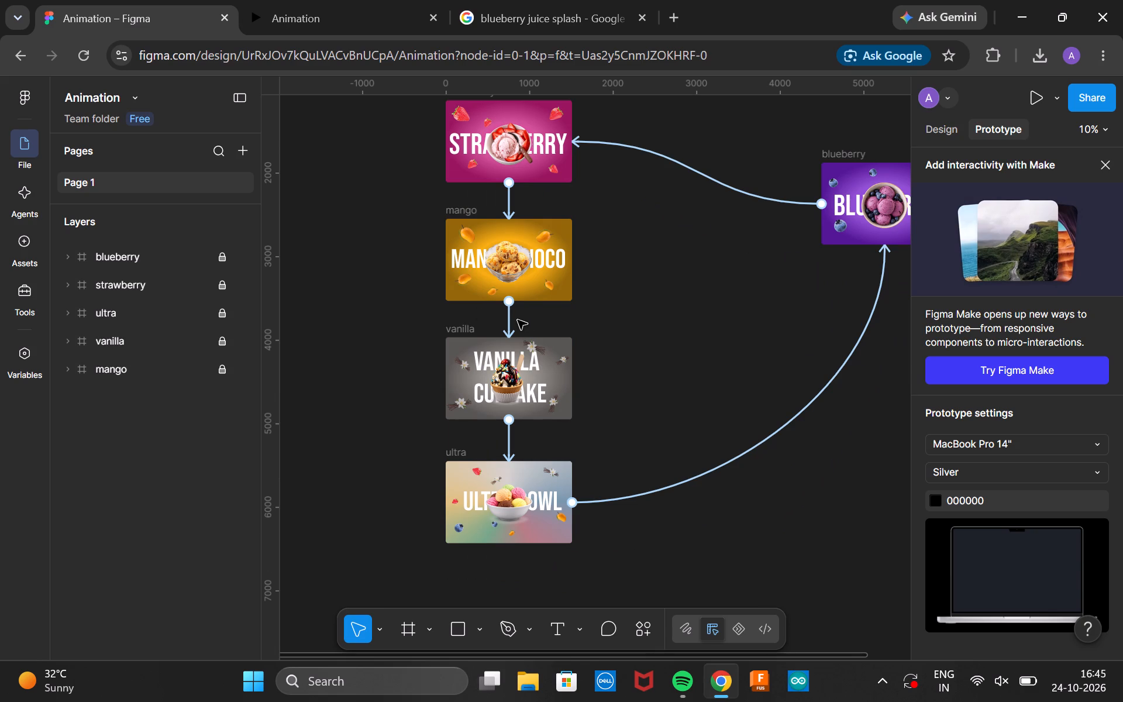
left_click(510, 320)
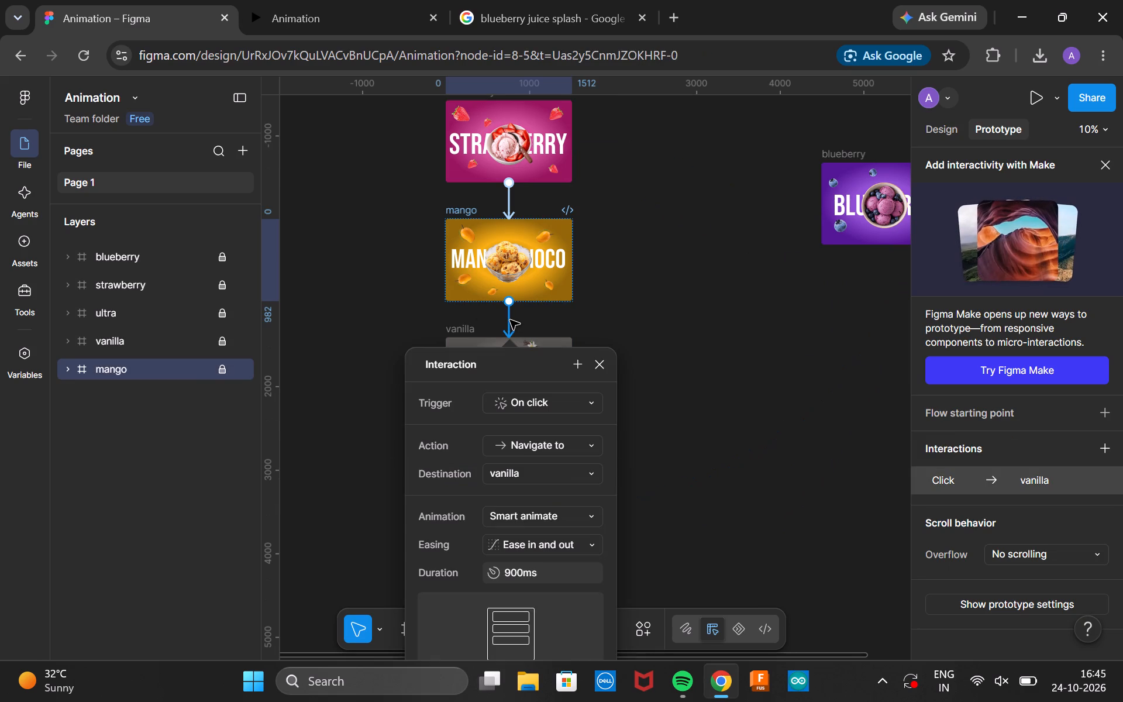
left_click(522, 566)
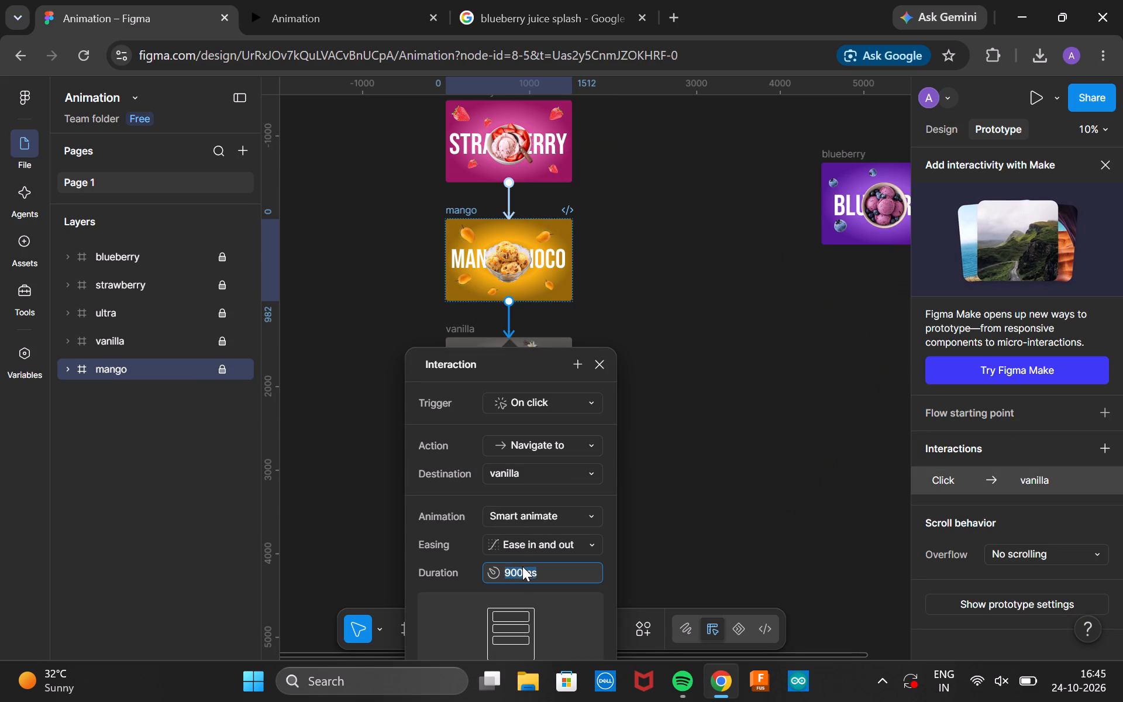
key("Up")
key("Up")
key("Up")
key("Up")
key("Up")
key("Return")
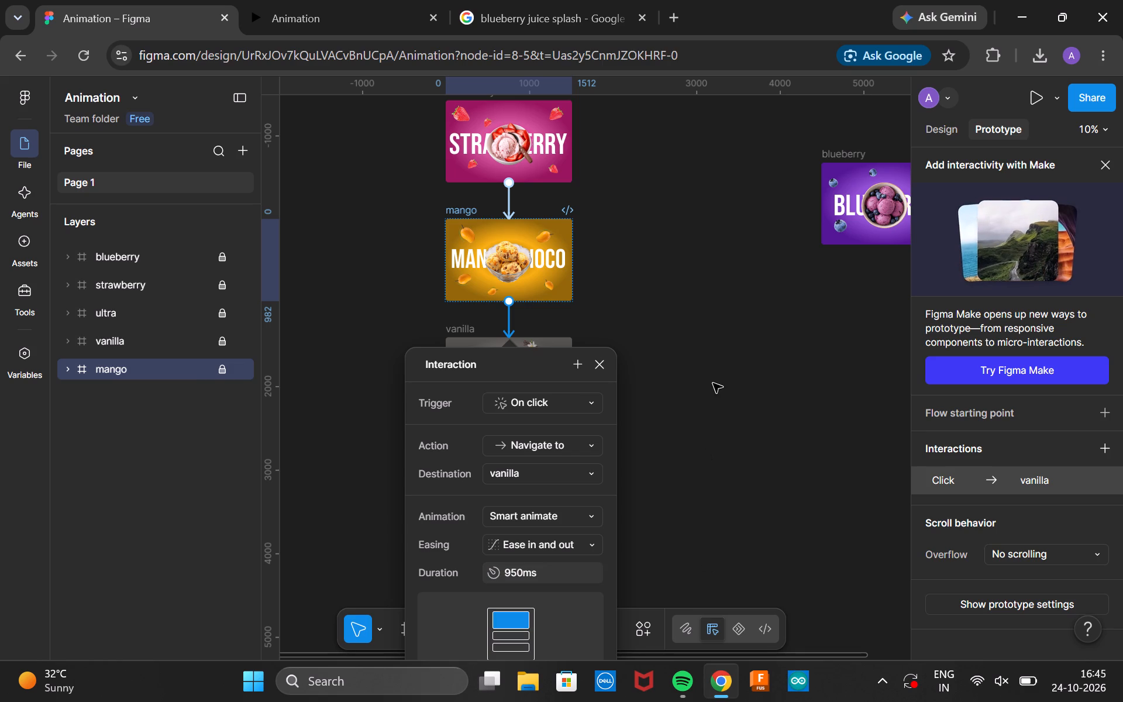
left_click(713, 383)
Set the duration of the Smart animate transition from the strawberry frame to the mango frame to 950 ms.
left_click(510, 198)
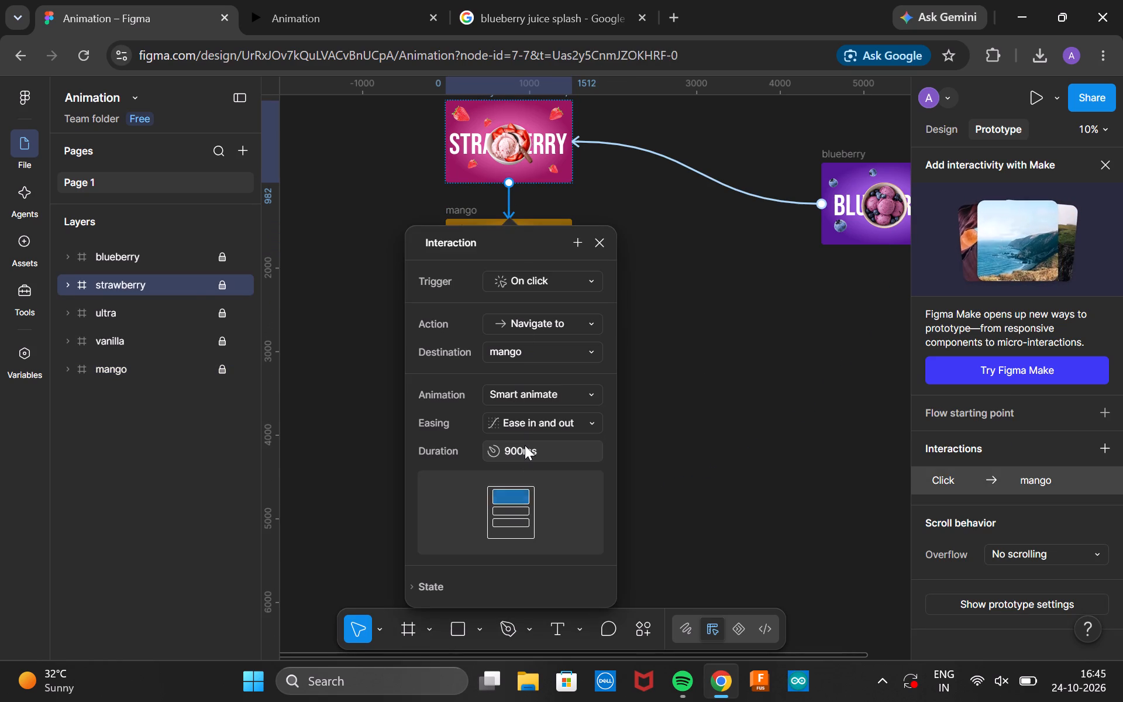
left_click(525, 445)
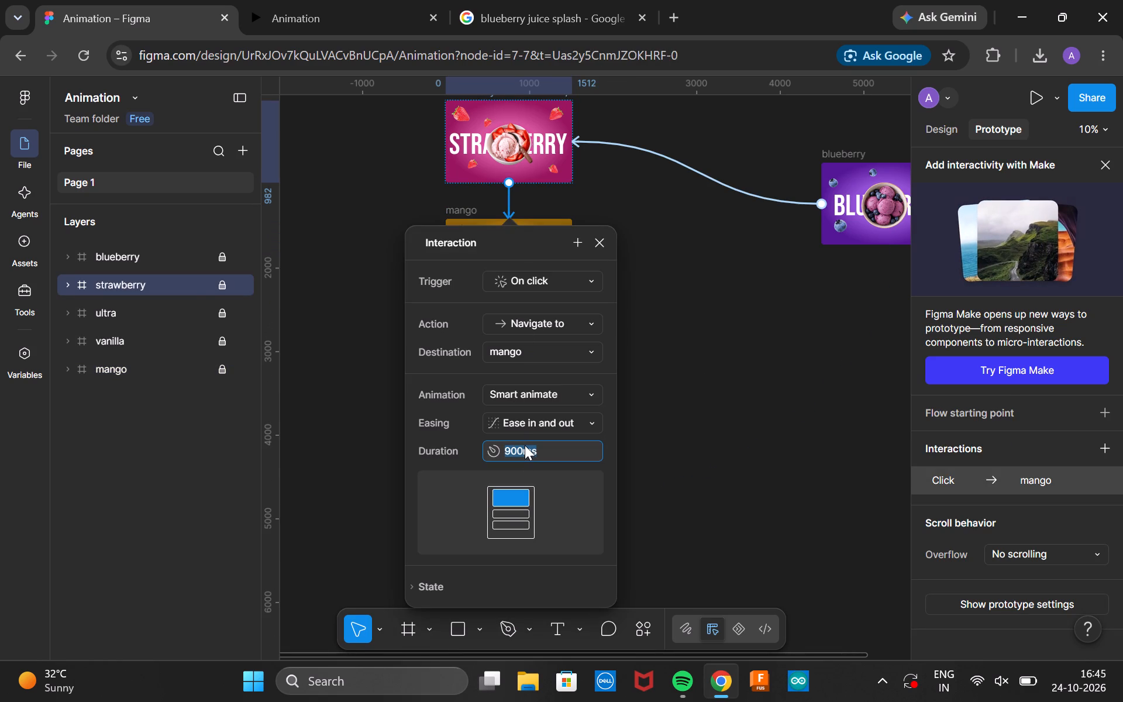
key("Up")
key("Up")
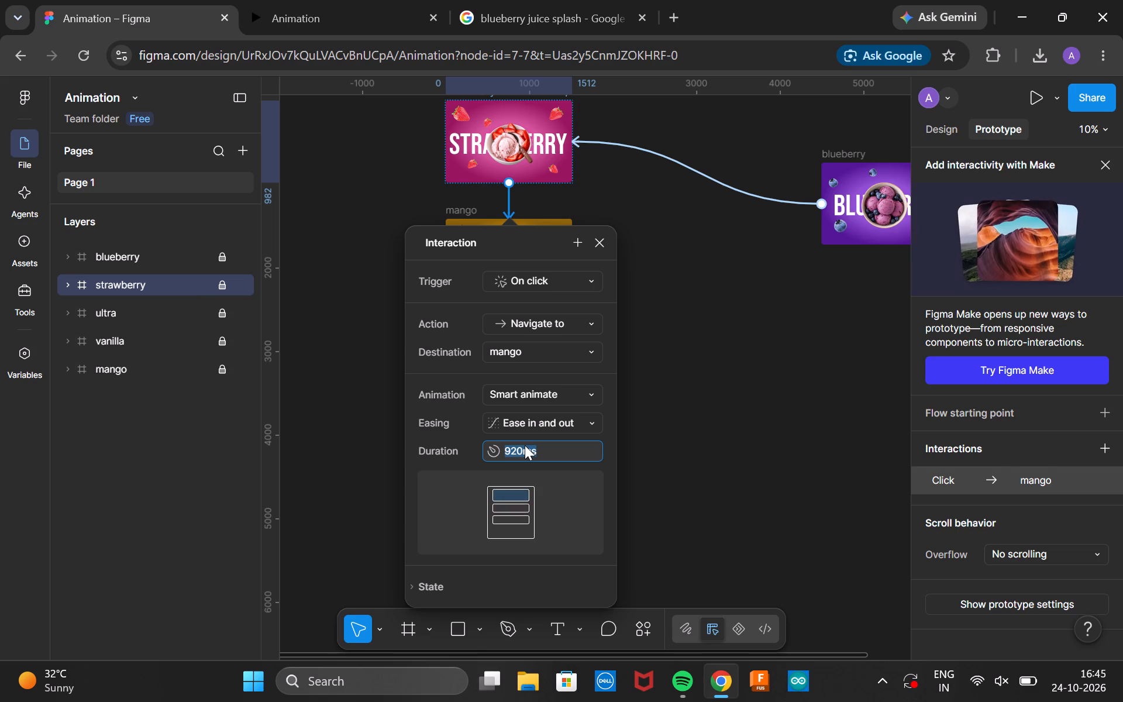
key("Up")
key("Up")
key("Up")
key("Return")
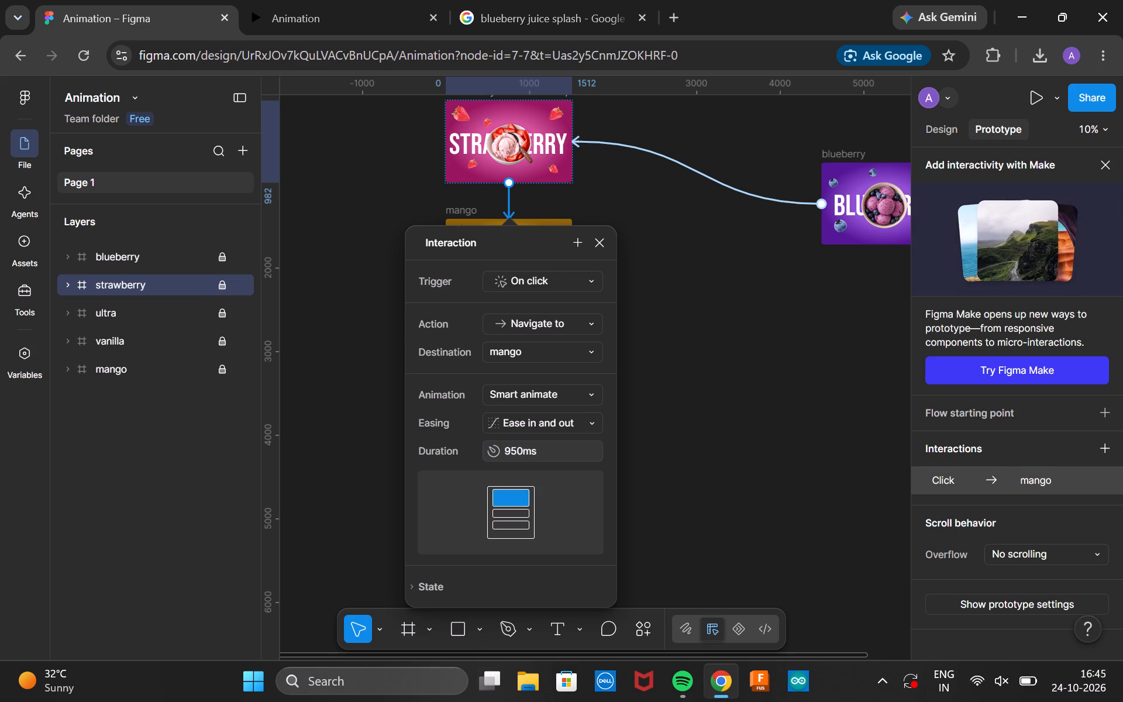
left_click(659, 411)
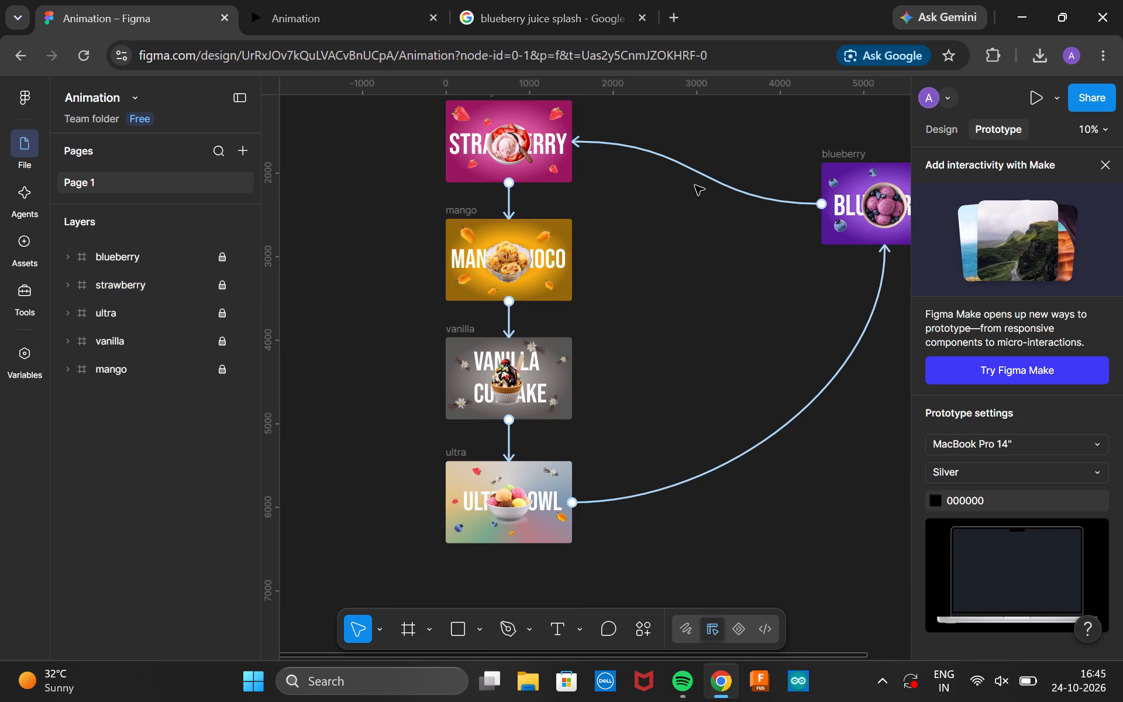
Set the duration of the Smart animate transition from the blueberry frame back to the strawberry frame to 950 ms.
left_click(700, 177)
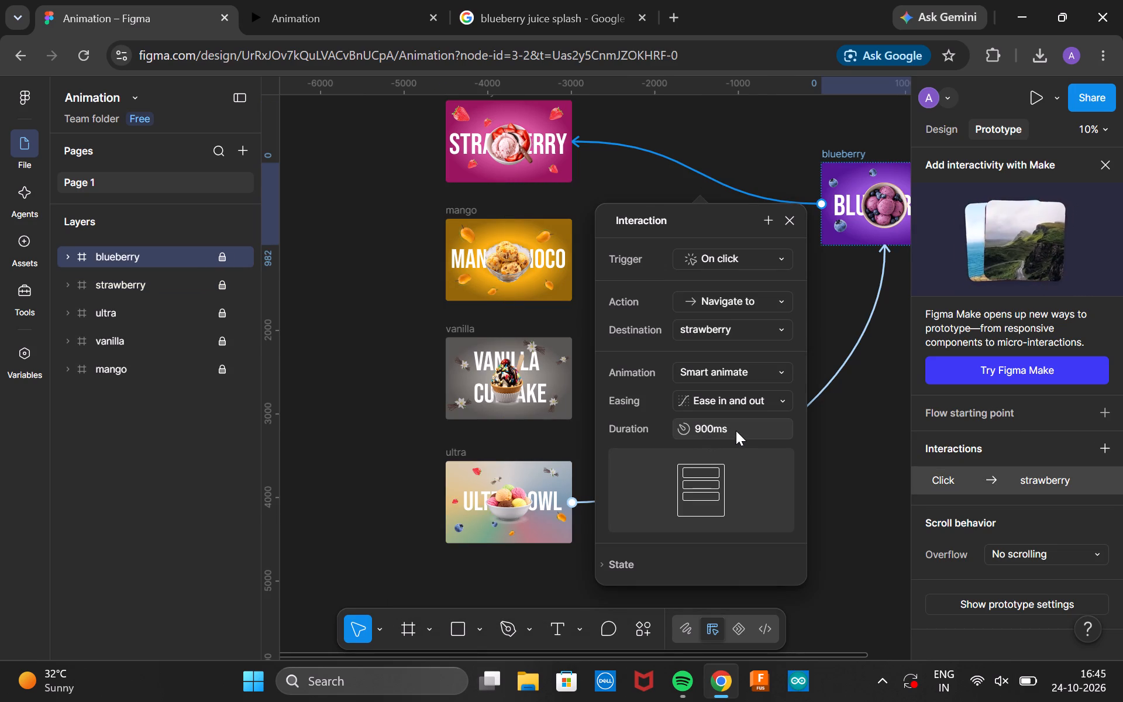
left_click(736, 431)
key("Up")
key("Up")
key("Up")
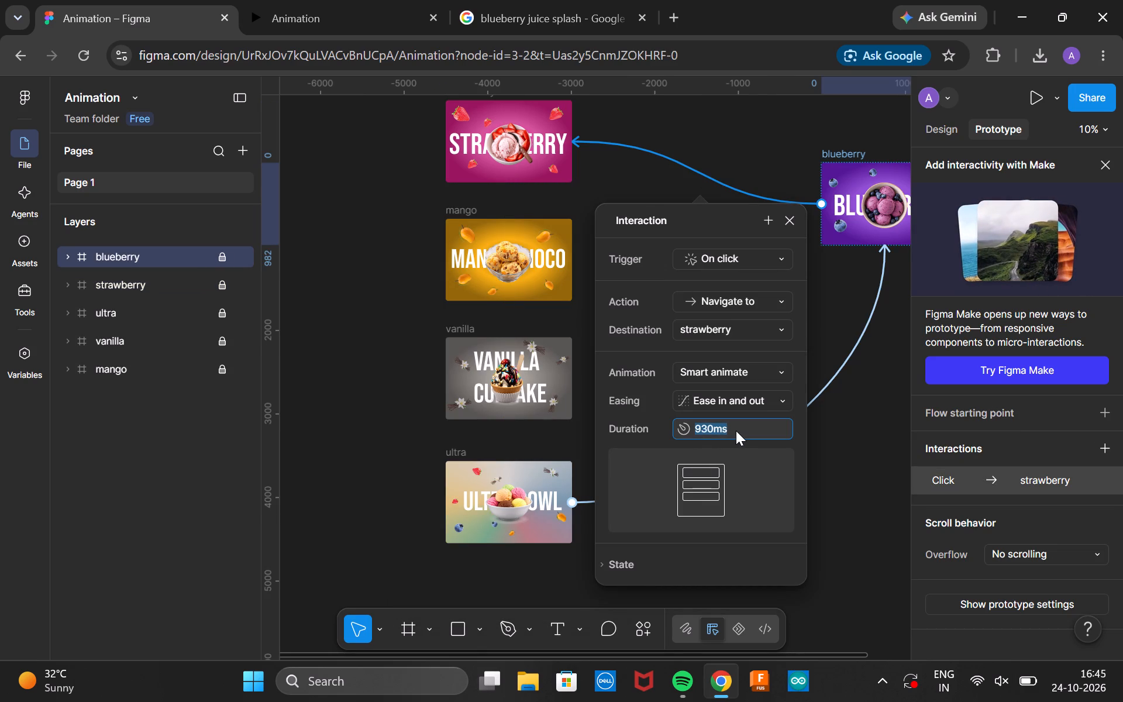
key("Up")
key("Up")
key("Return")
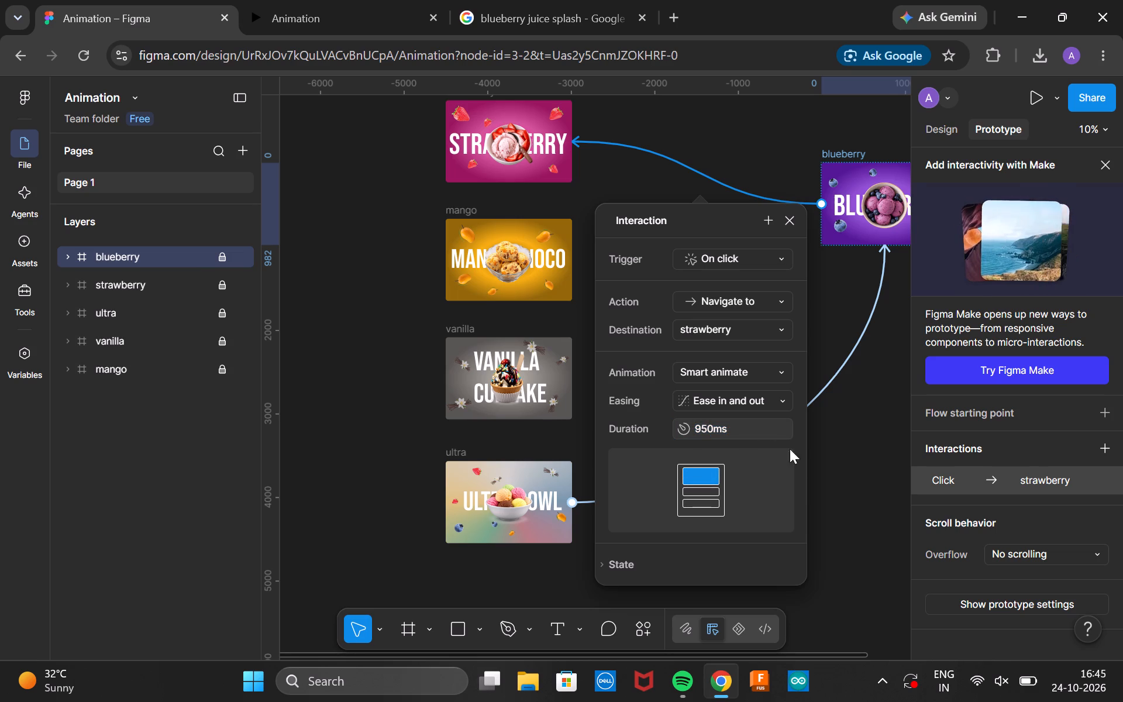
left_click(827, 269)
Check the duration setting of the transition from the ultra frame to the blueberry frame.
left_click(805, 409)
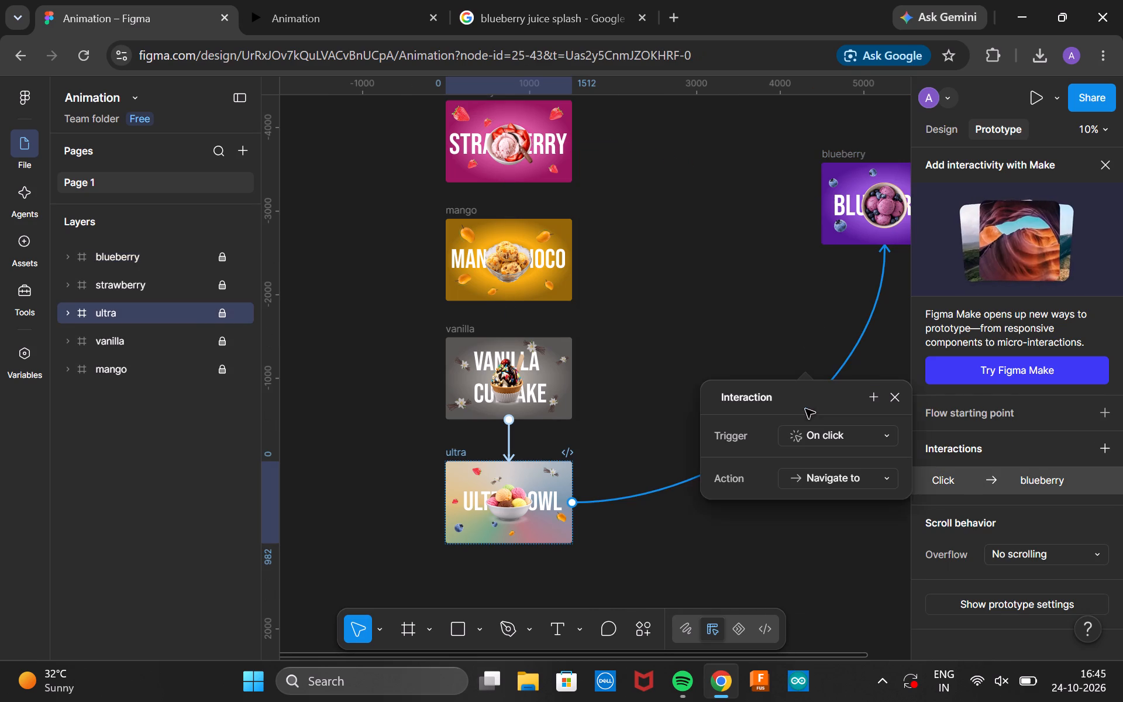
left_click(735, 330)
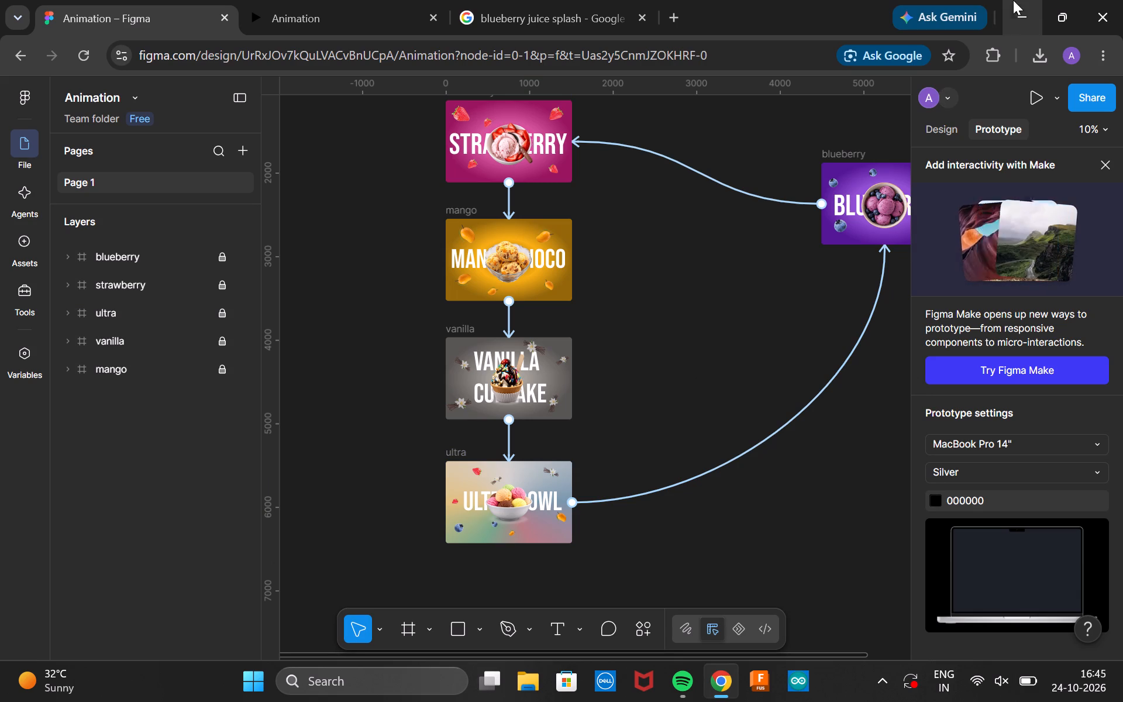
Present the prototype and advance from Strawberry through the other flavours to Blueberry to examine the retimed transitions.
left_click(1036, 97)
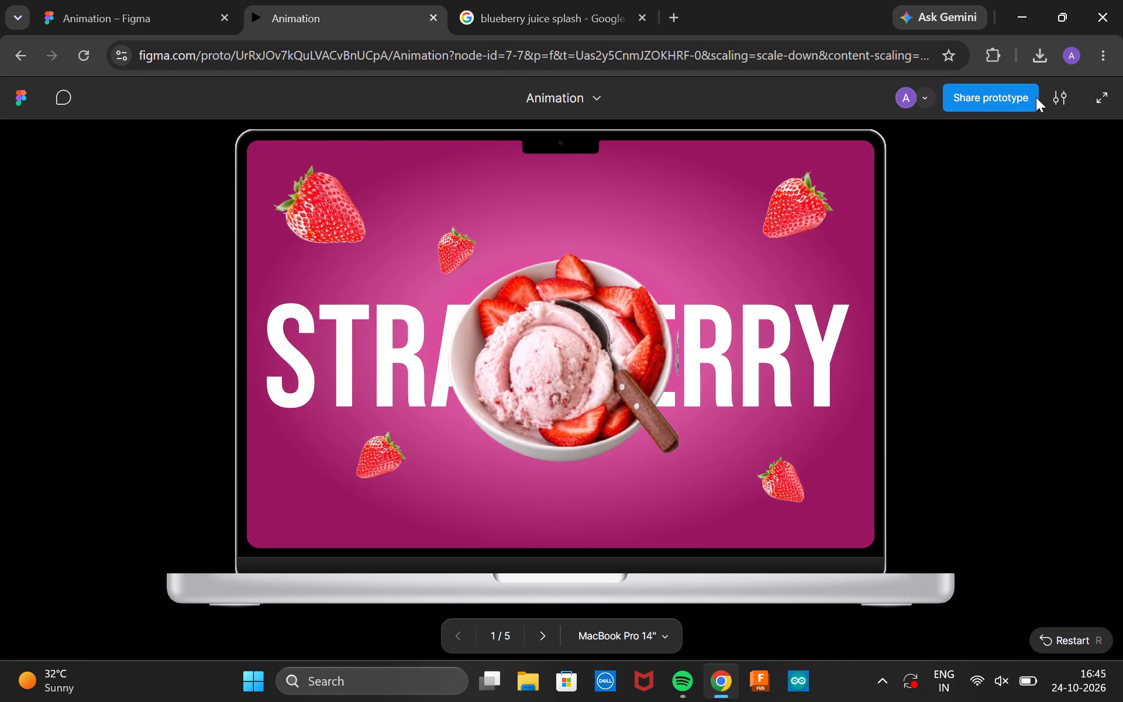
left_click(1036, 97)
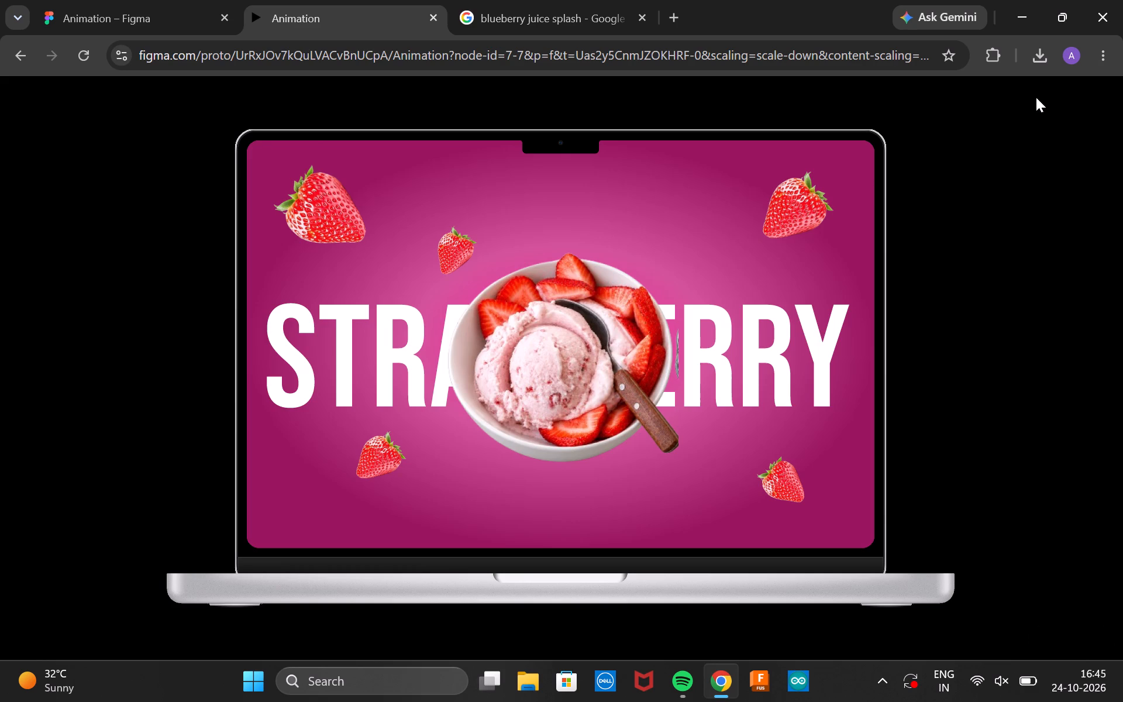
double_click(1036, 97)
left_click(1036, 97)
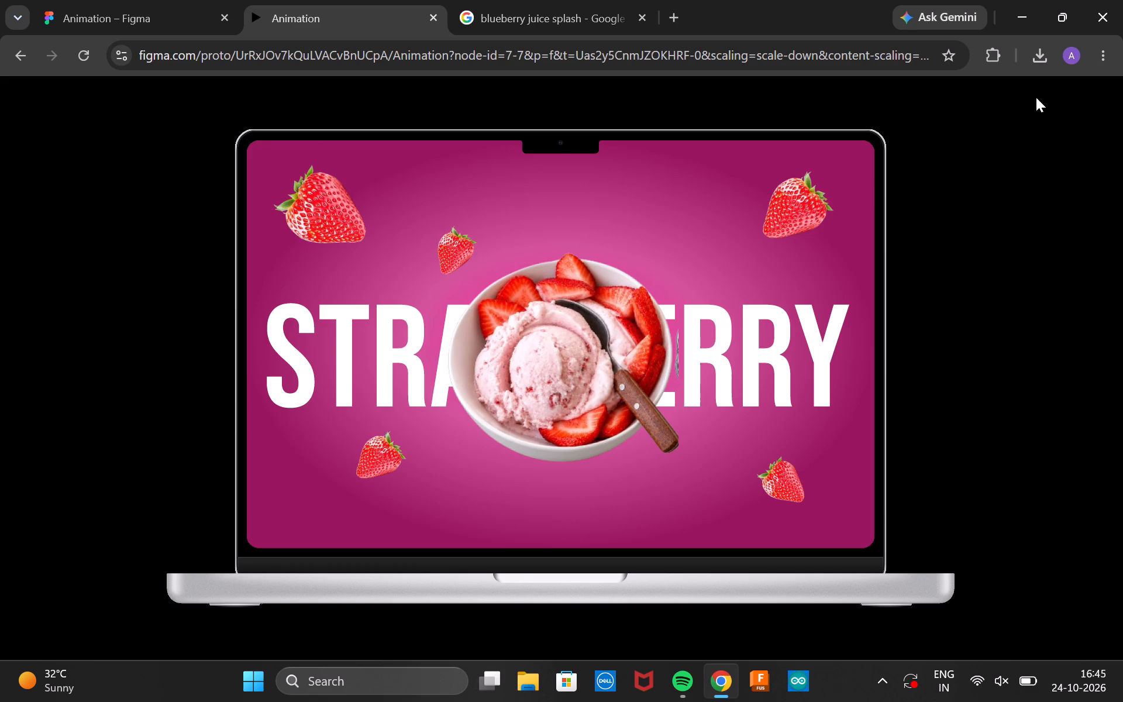
left_click(1036, 97)
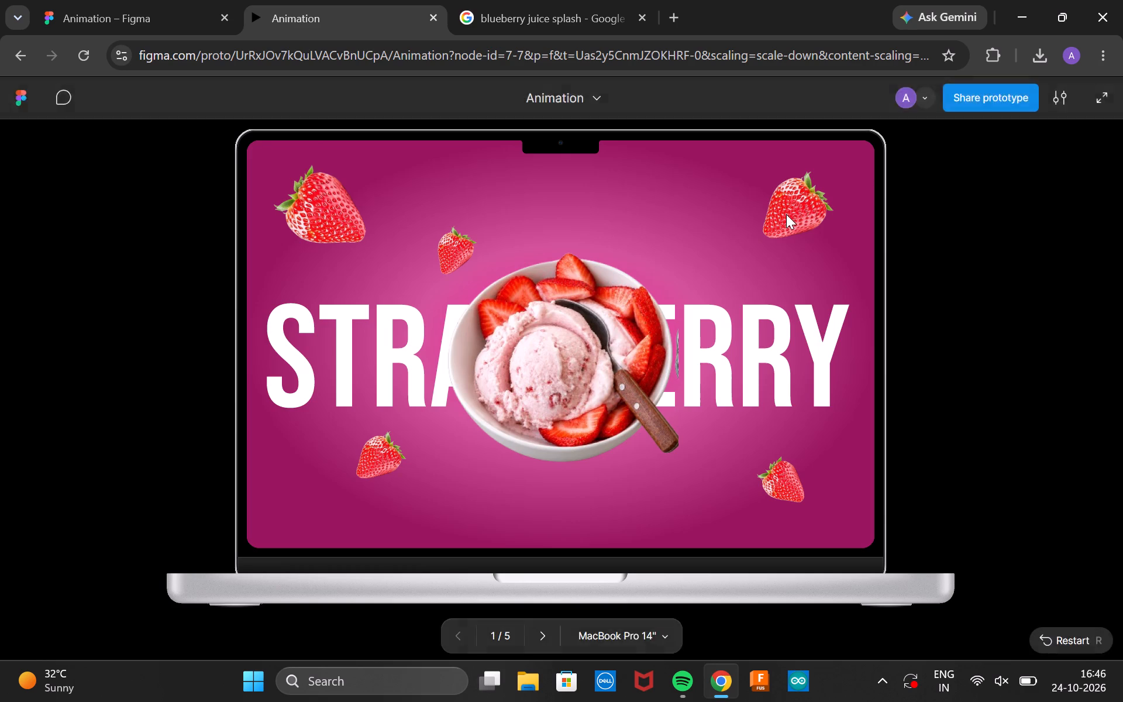
left_click(786, 214)
left_click(702, 336)
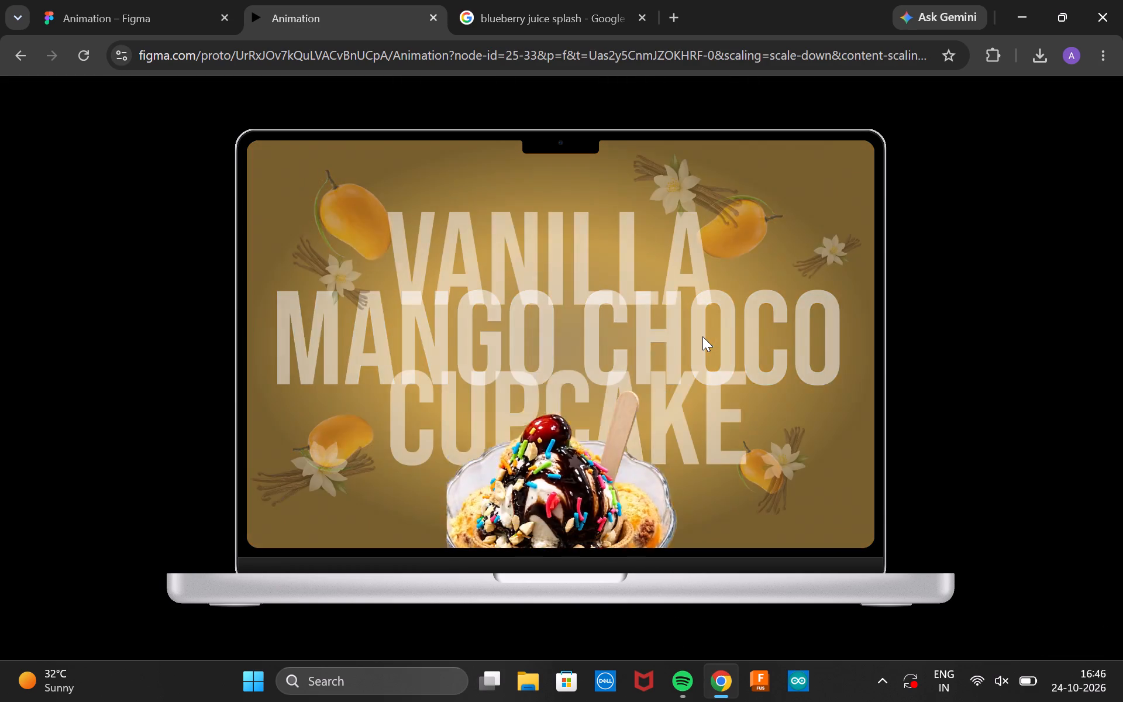
left_click(702, 336)
left_click(702, 336)
left_click(702, 336)
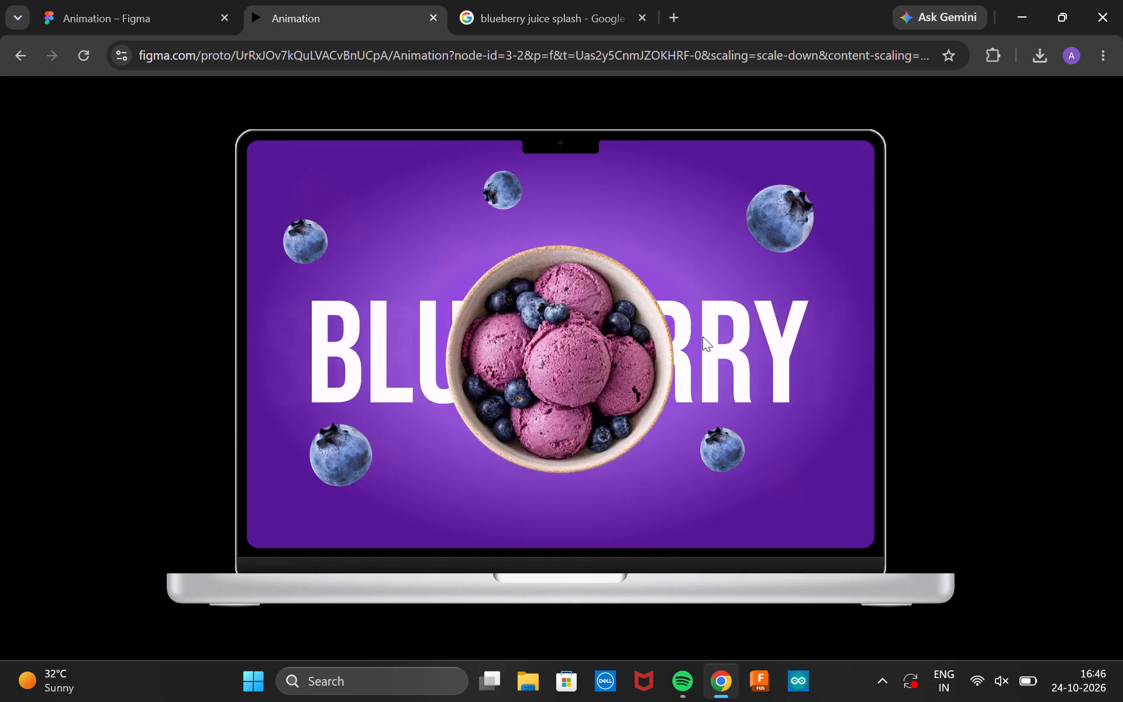
Keep cycling quickly through the flavour frames in the prototype preview to examine how the looping transitions play.
right_click(702, 336)
left_click(702, 336)
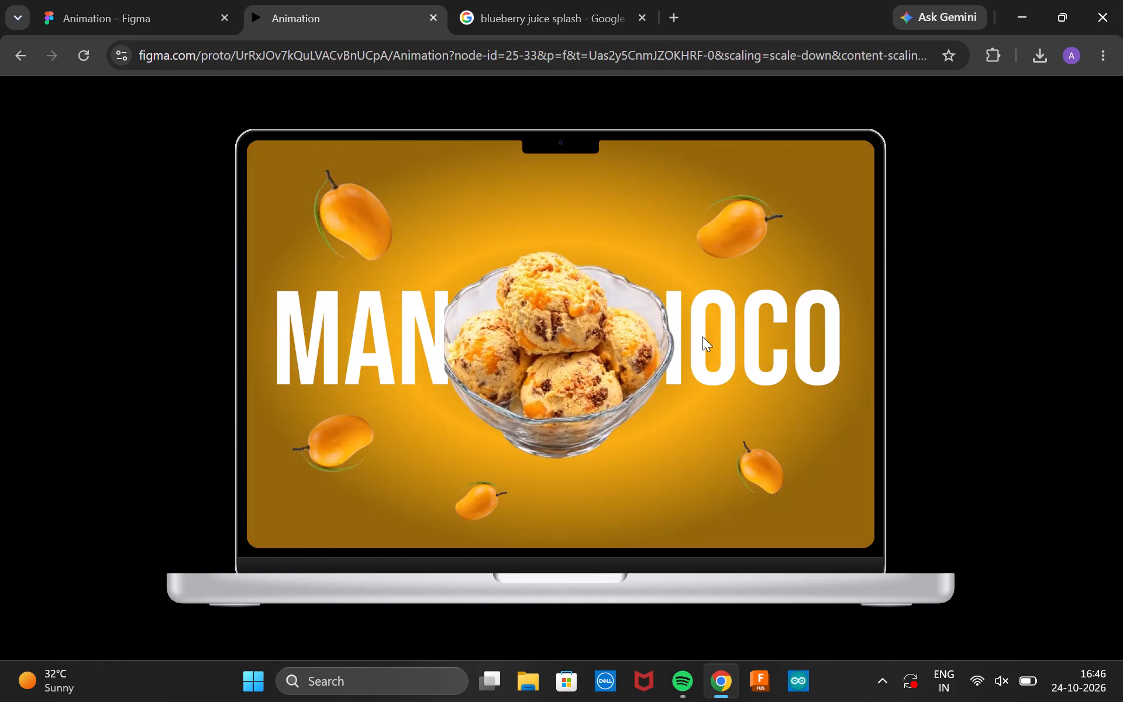
left_click(702, 336)
left_click(702, 336)
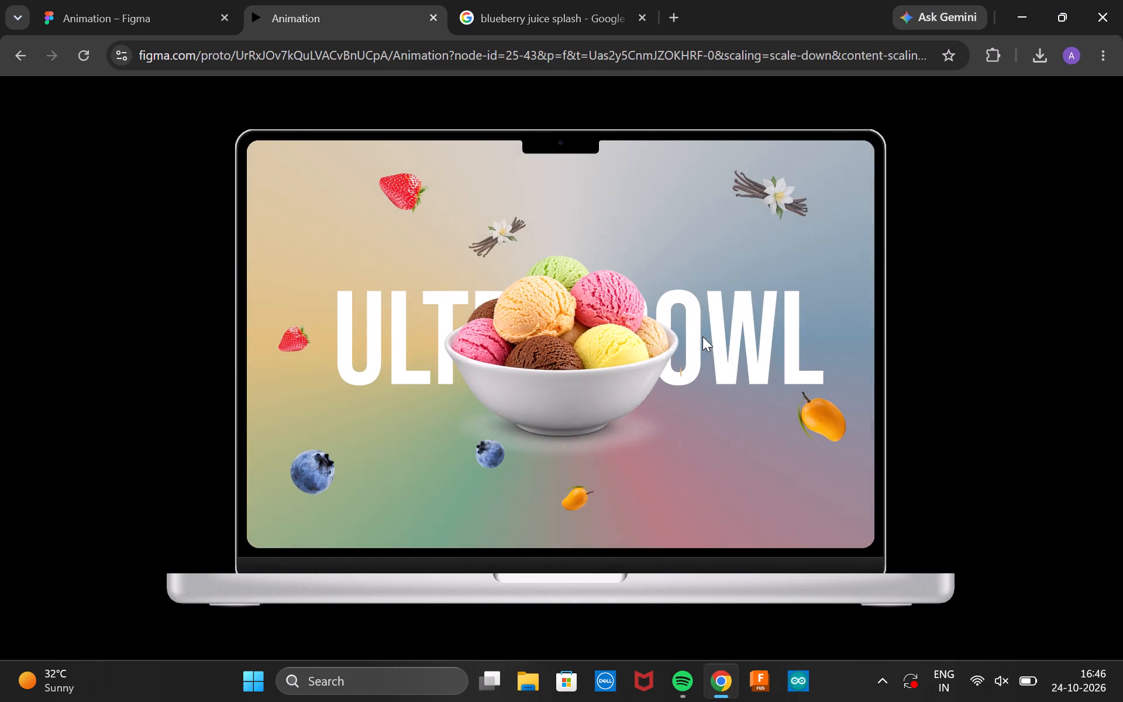
triple_click(702, 336)
triple_click(702, 336)
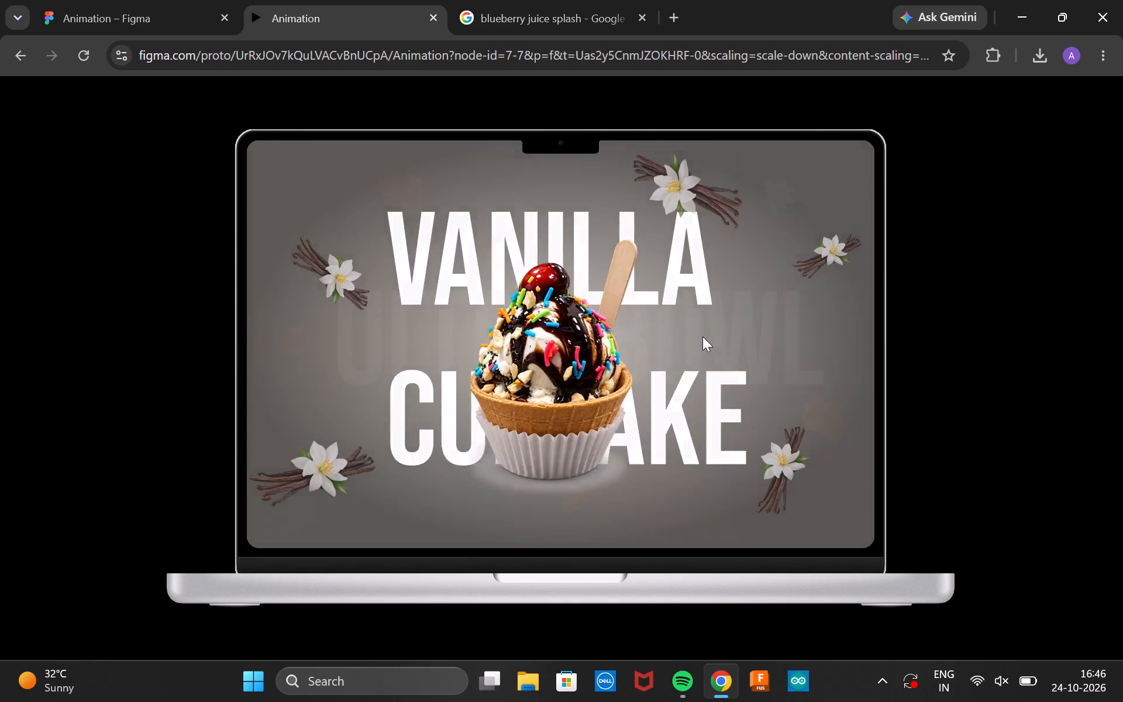
triple_click(702, 336)
left_click(702, 336)
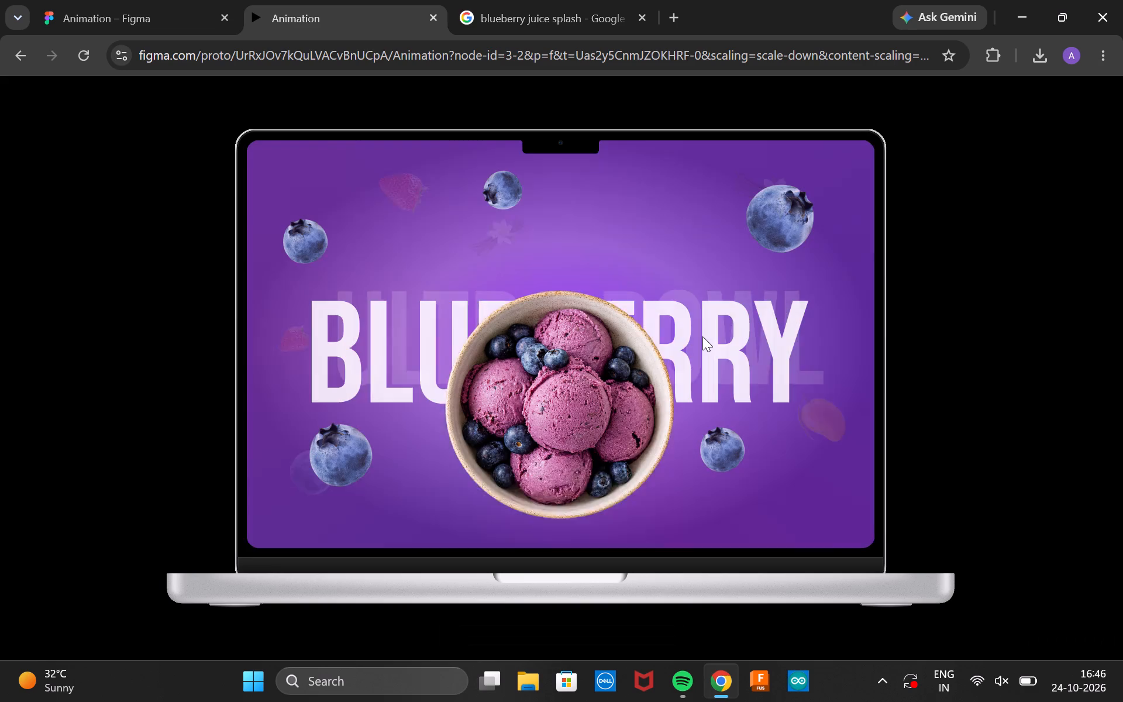
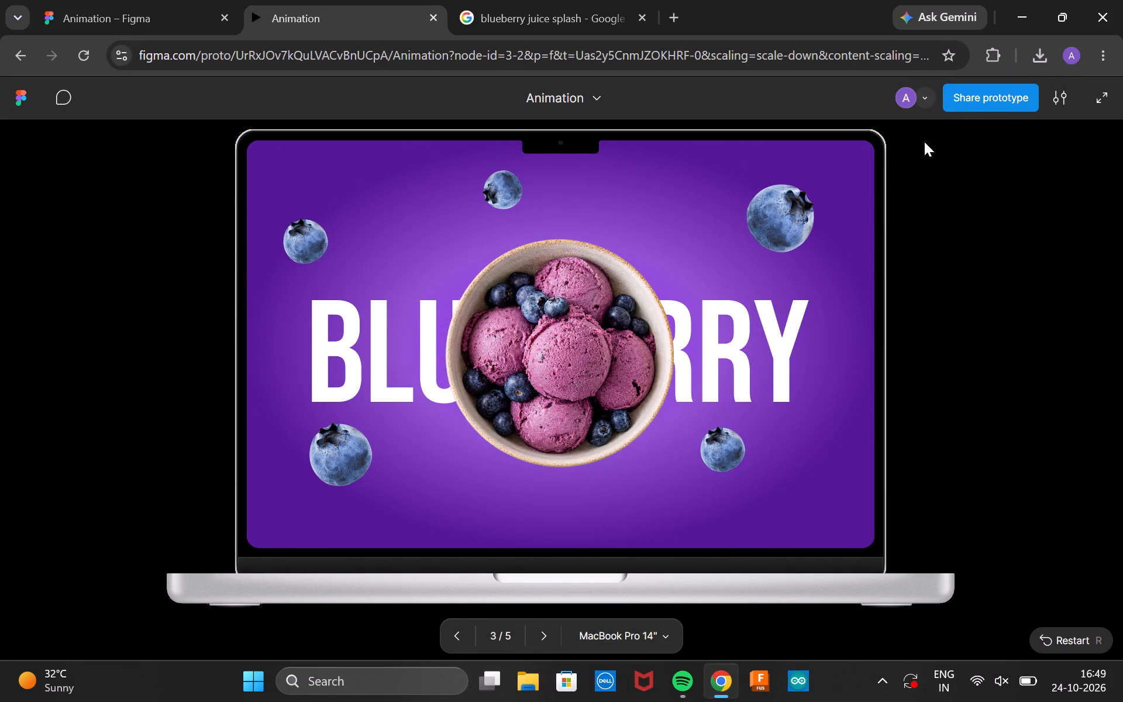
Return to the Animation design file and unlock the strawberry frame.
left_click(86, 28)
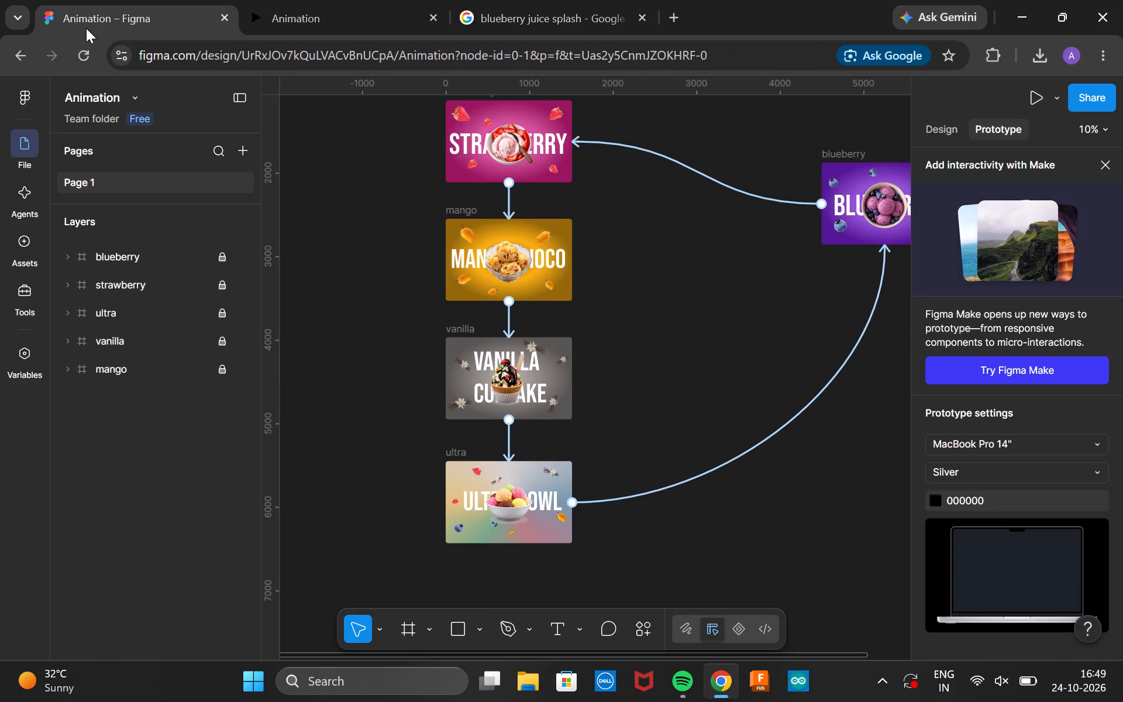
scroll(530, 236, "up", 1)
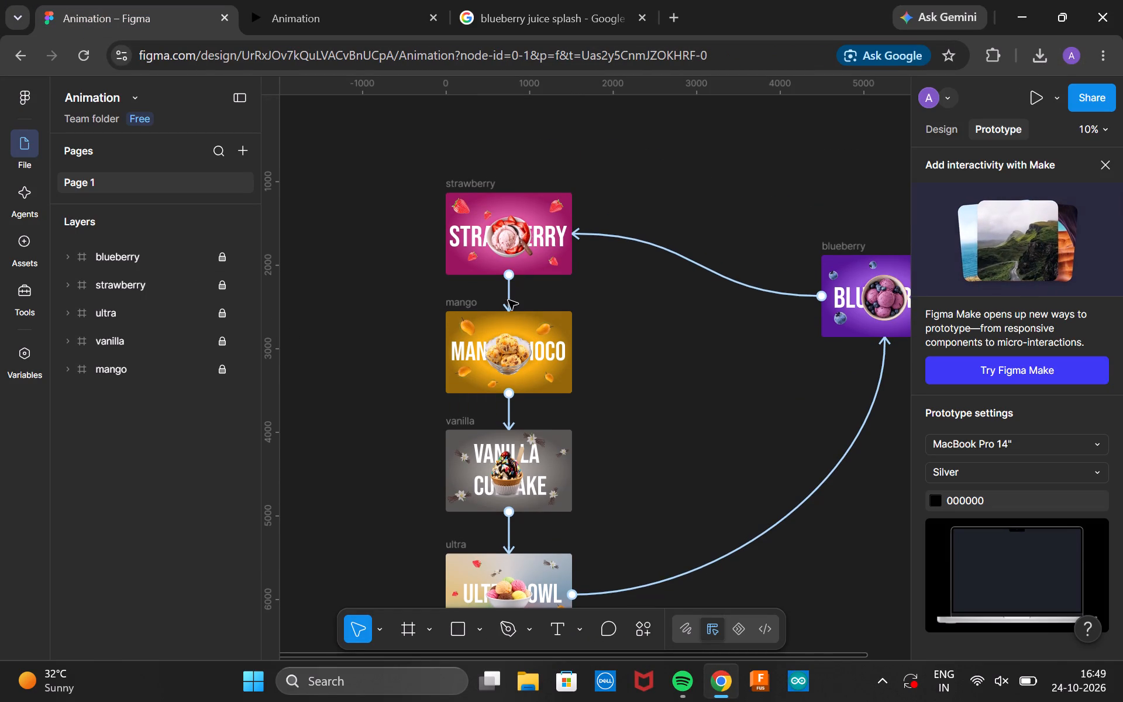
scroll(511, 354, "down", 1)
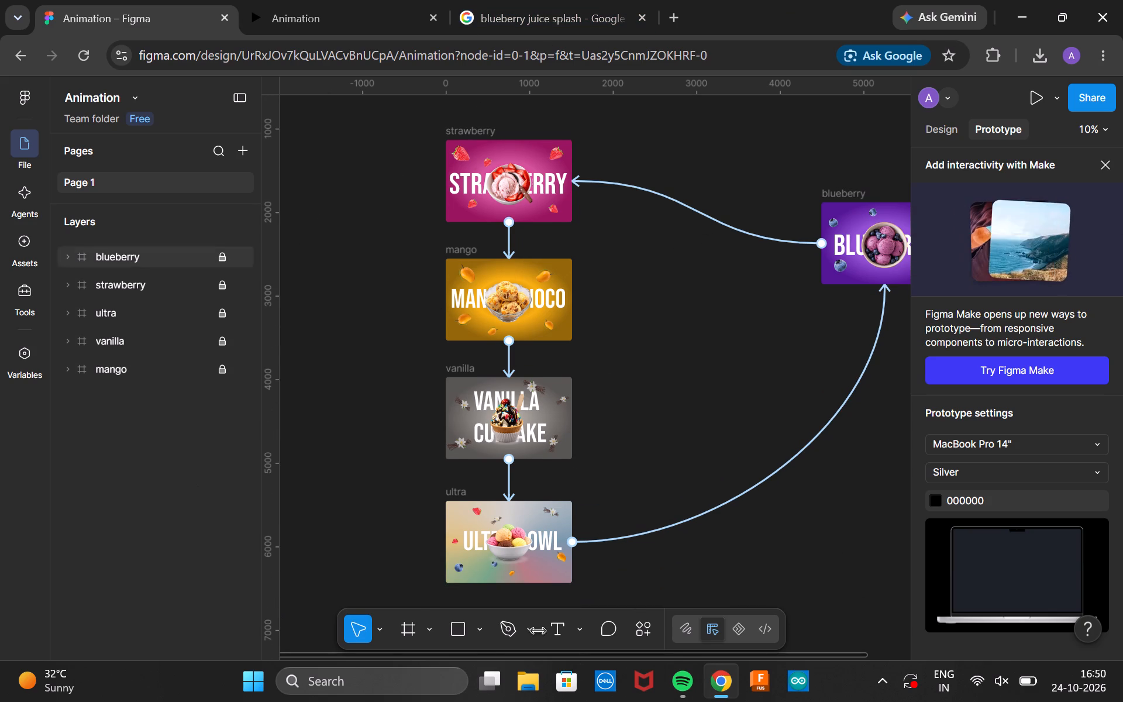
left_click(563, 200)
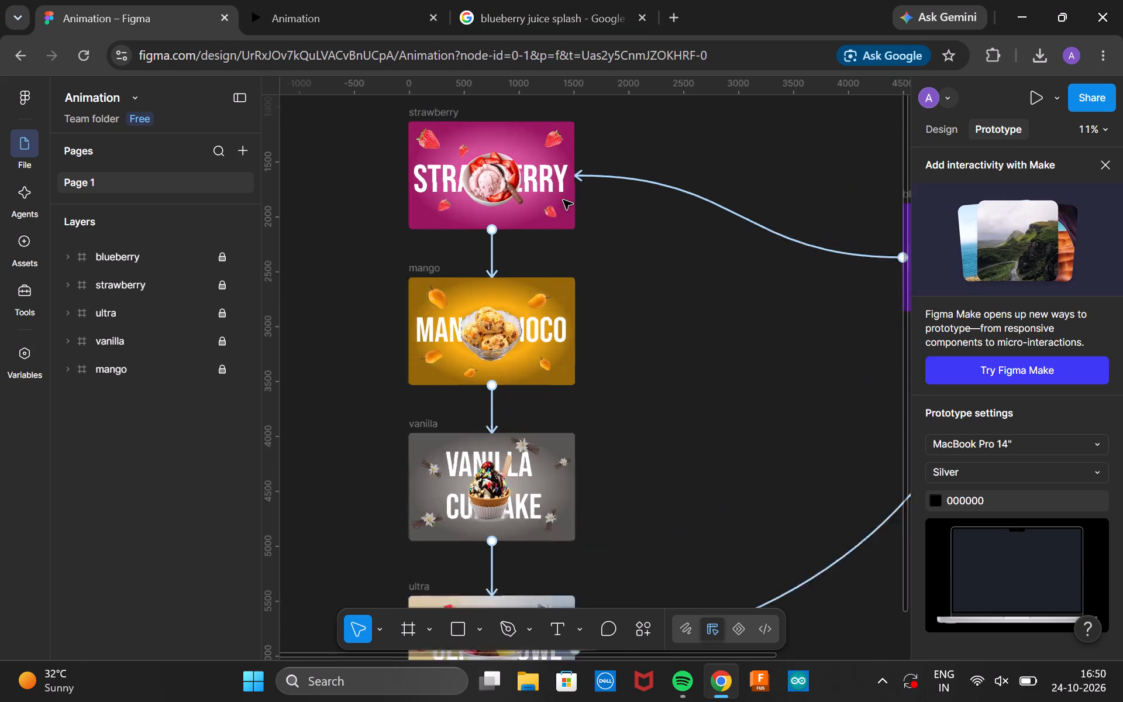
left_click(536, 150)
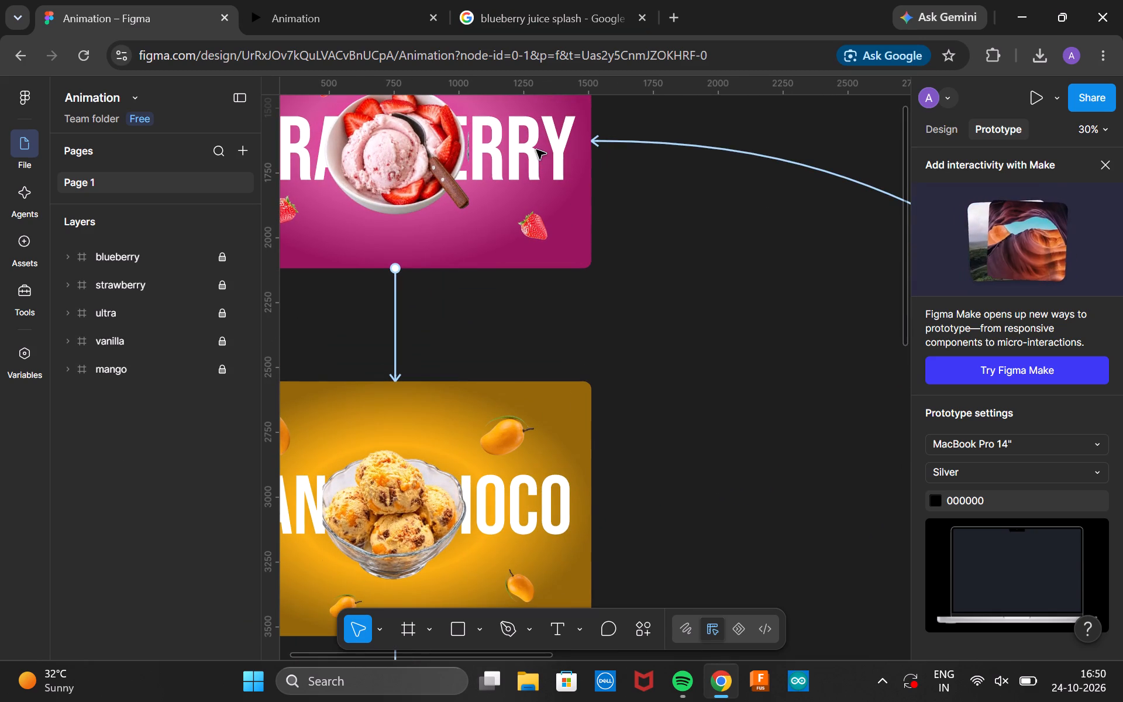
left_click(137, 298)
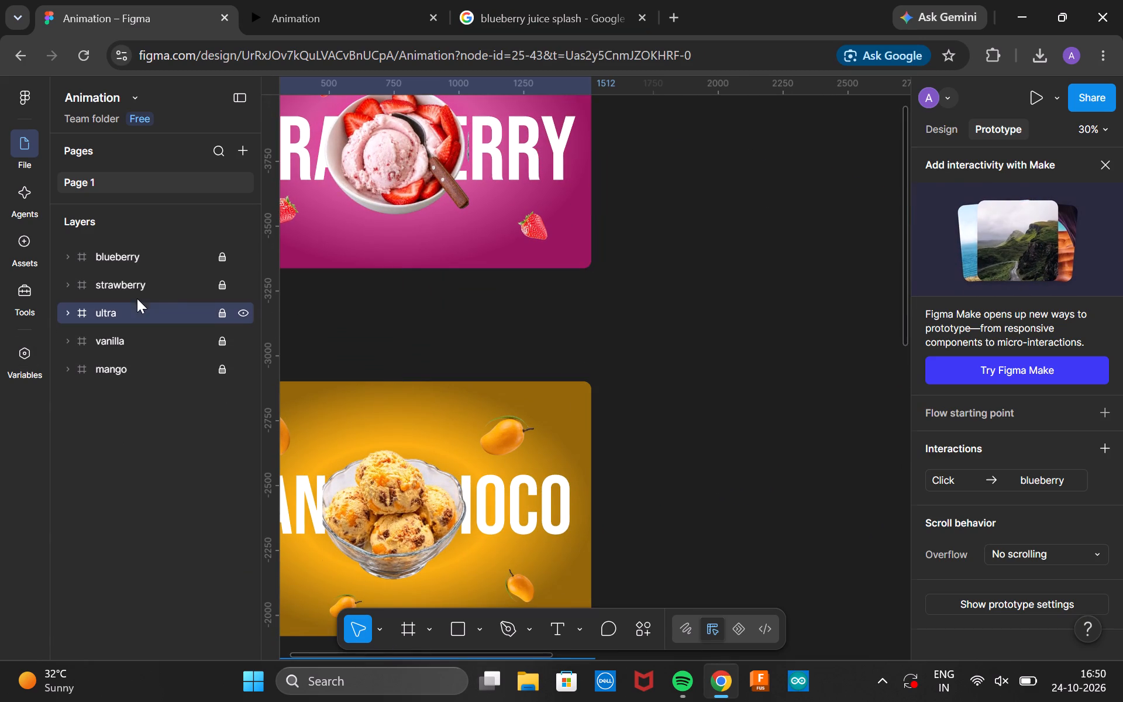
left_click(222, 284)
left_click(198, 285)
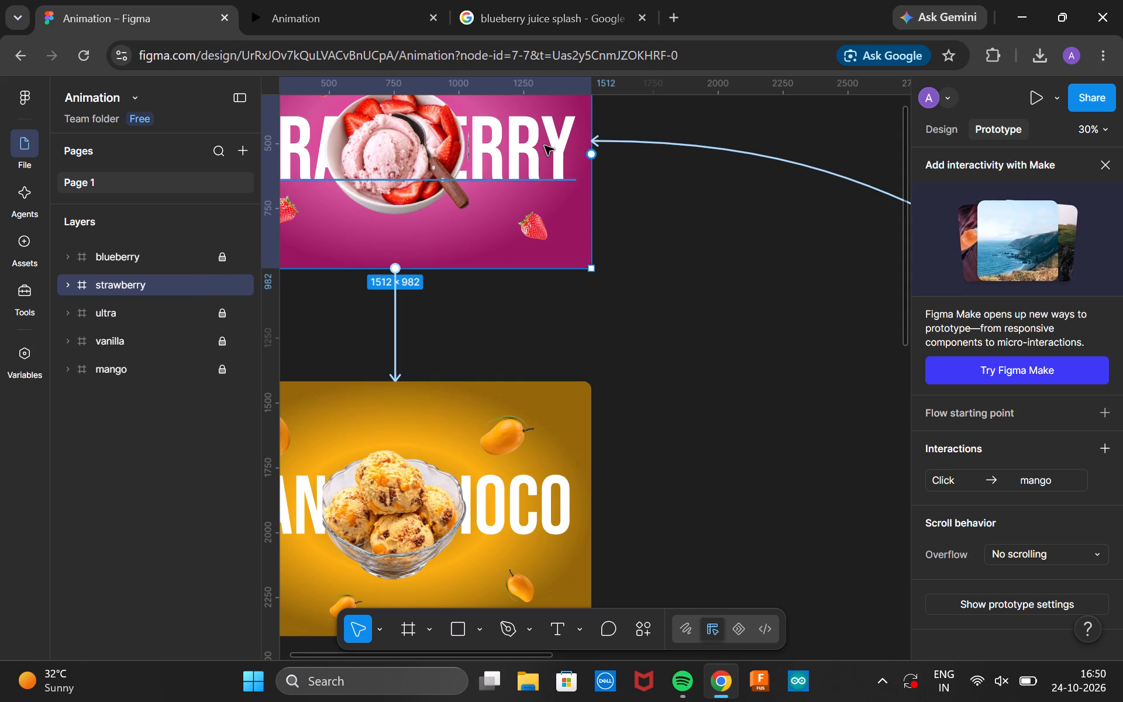
Select the STRAWBERRY heading in the strawberry frame and examine its layout and typography properties.
left_click(545, 146)
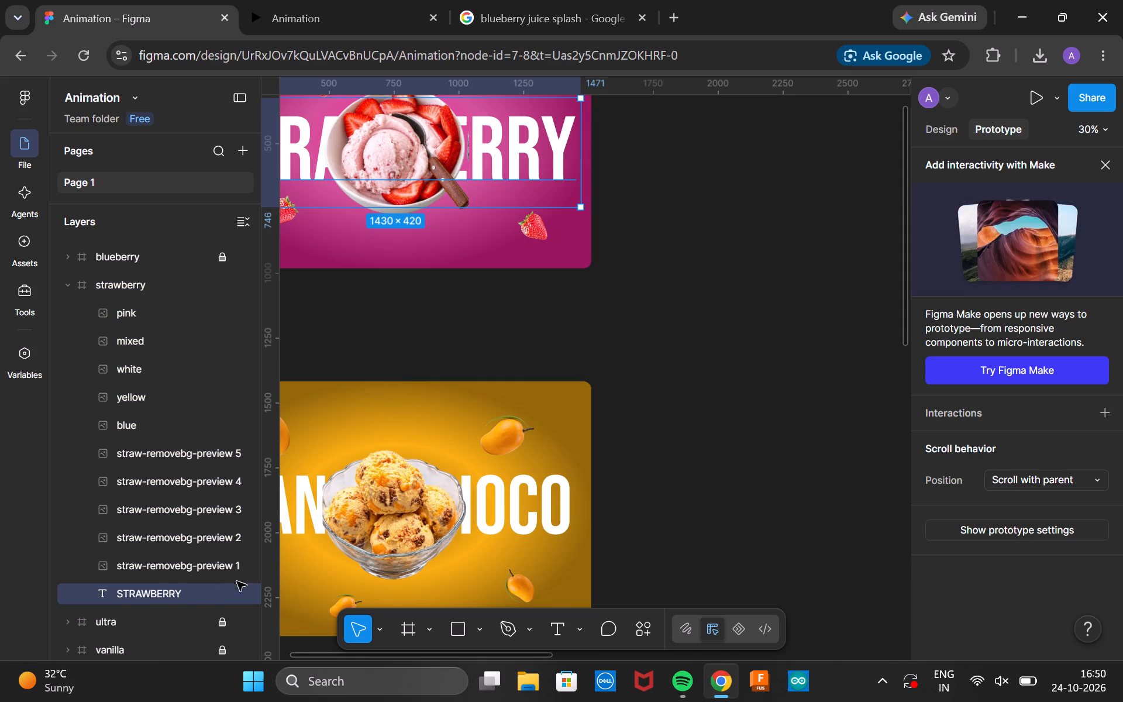
left_click(171, 586)
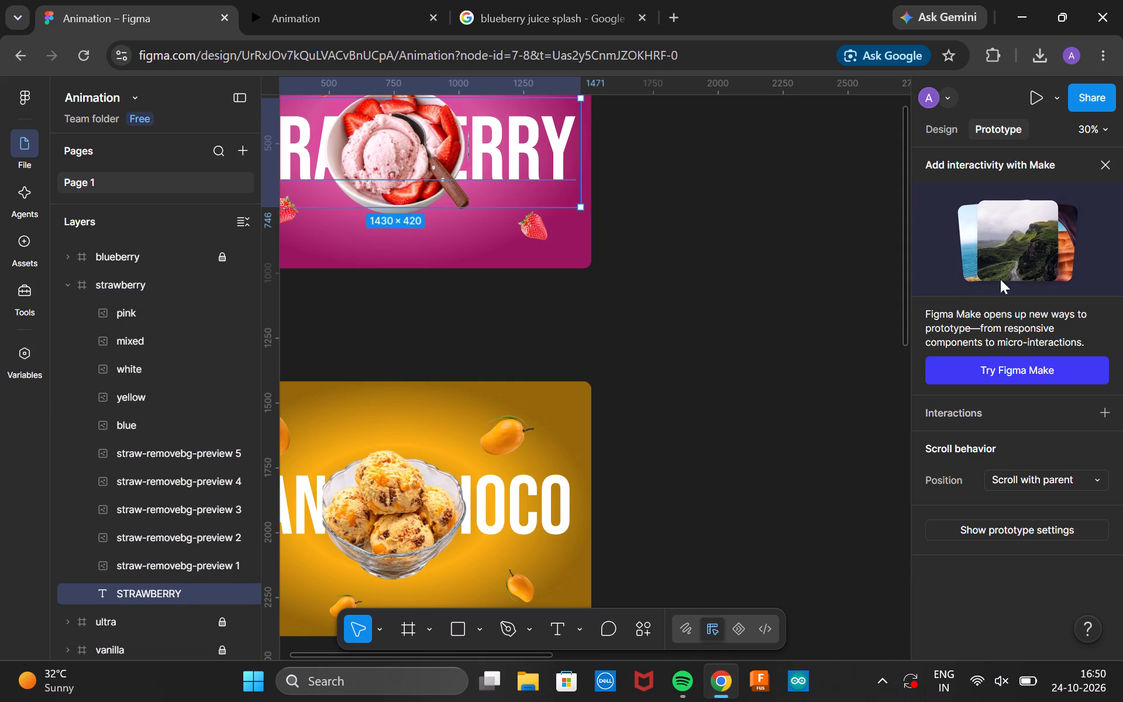
left_click(1104, 160)
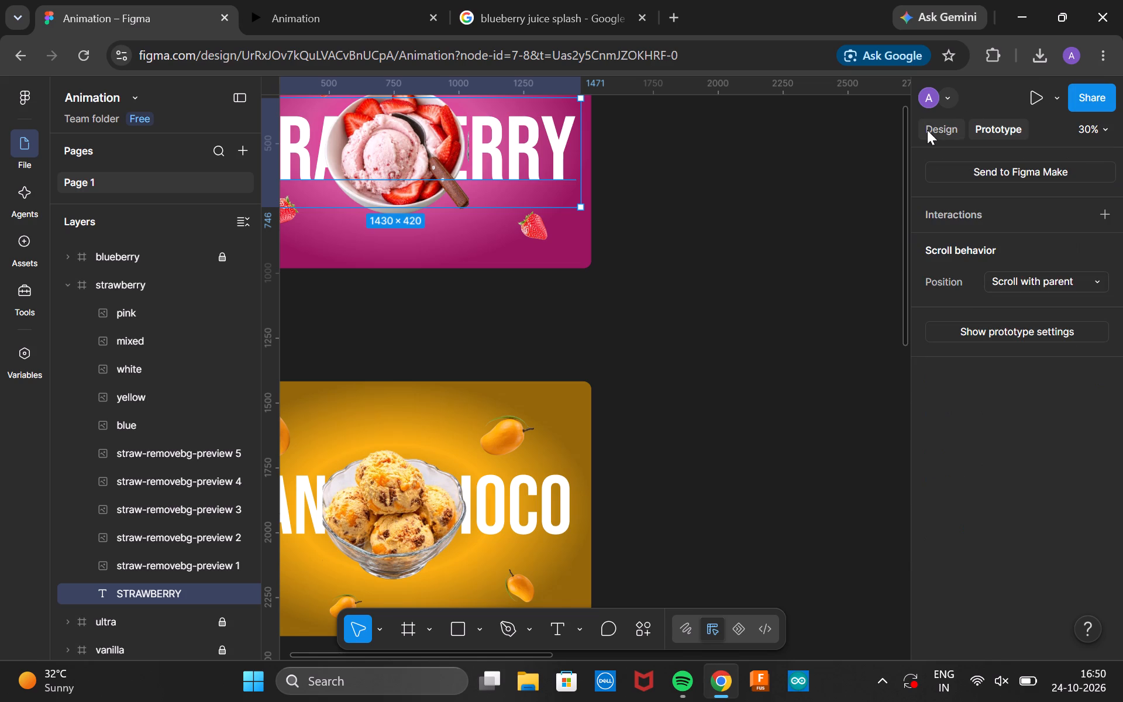
left_click(927, 130)
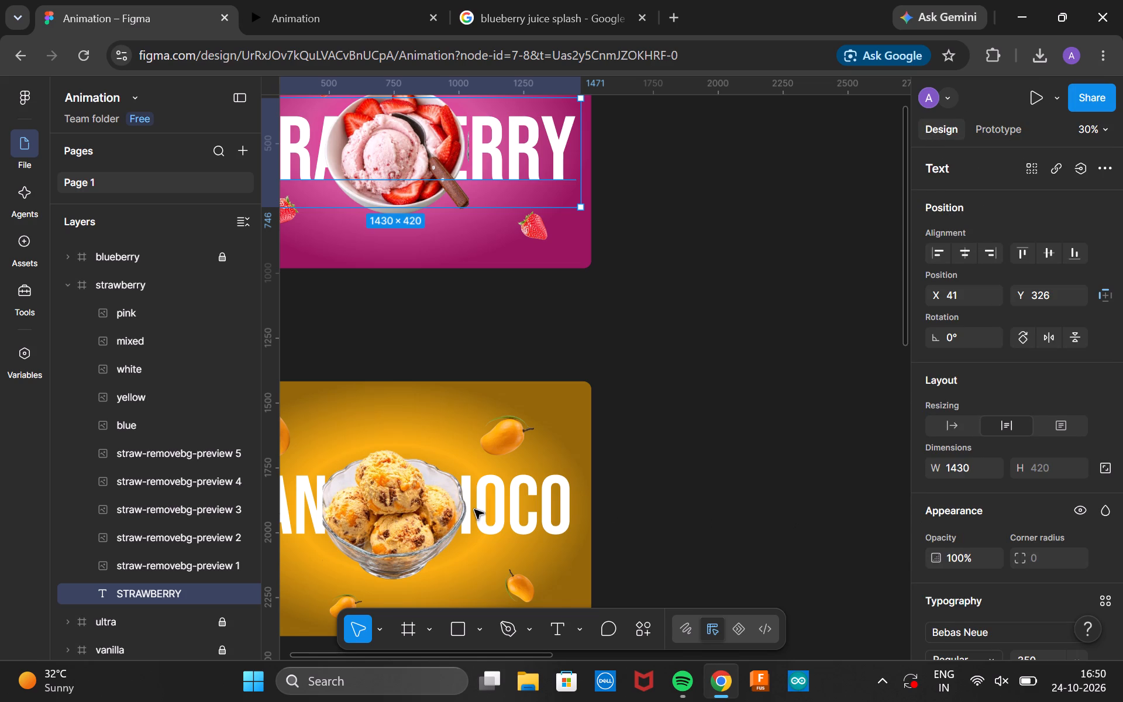
scroll(968, 469, "down", 1)
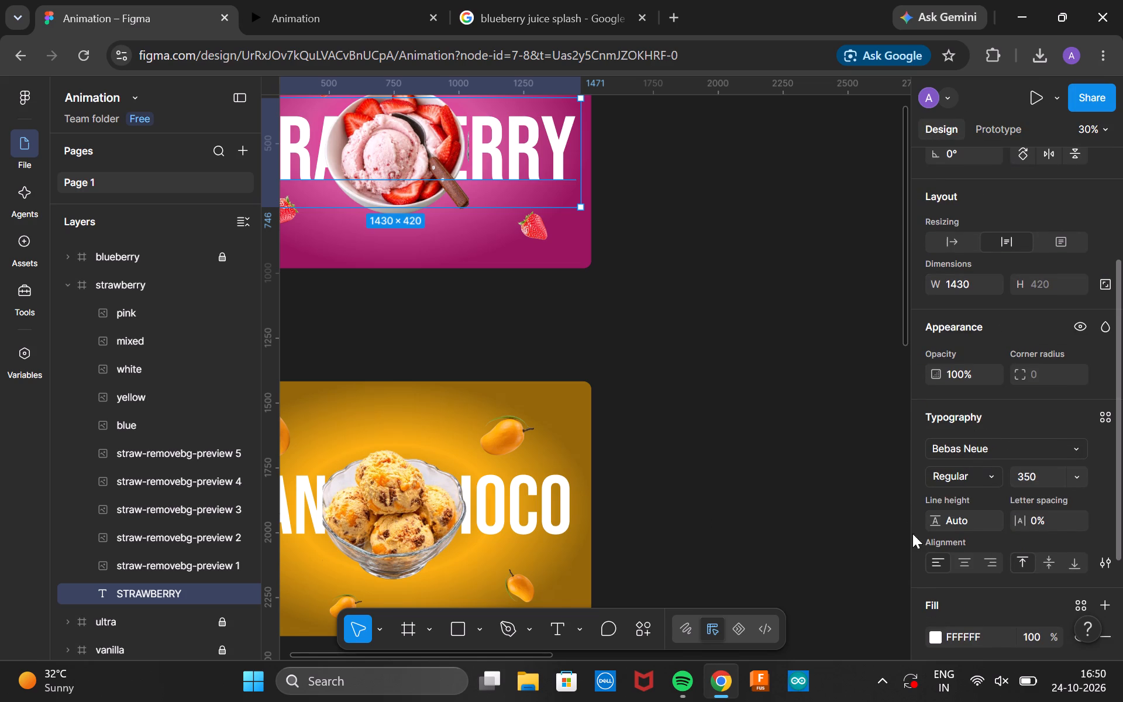
scroll(651, 507, "up", 2)
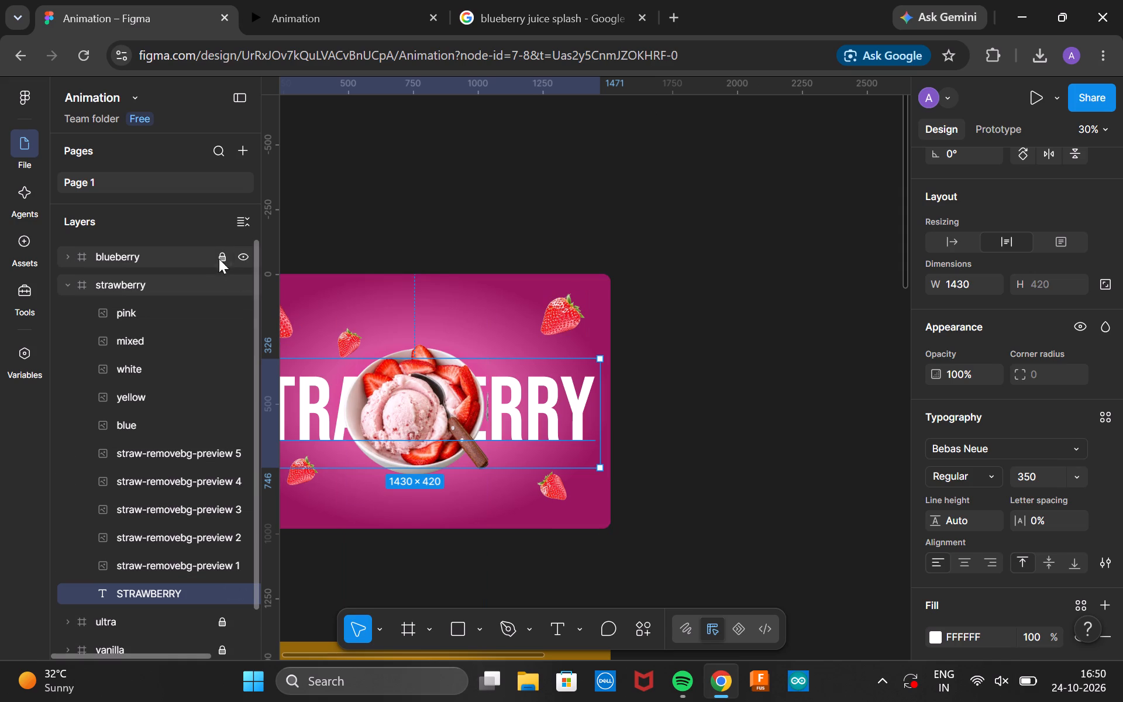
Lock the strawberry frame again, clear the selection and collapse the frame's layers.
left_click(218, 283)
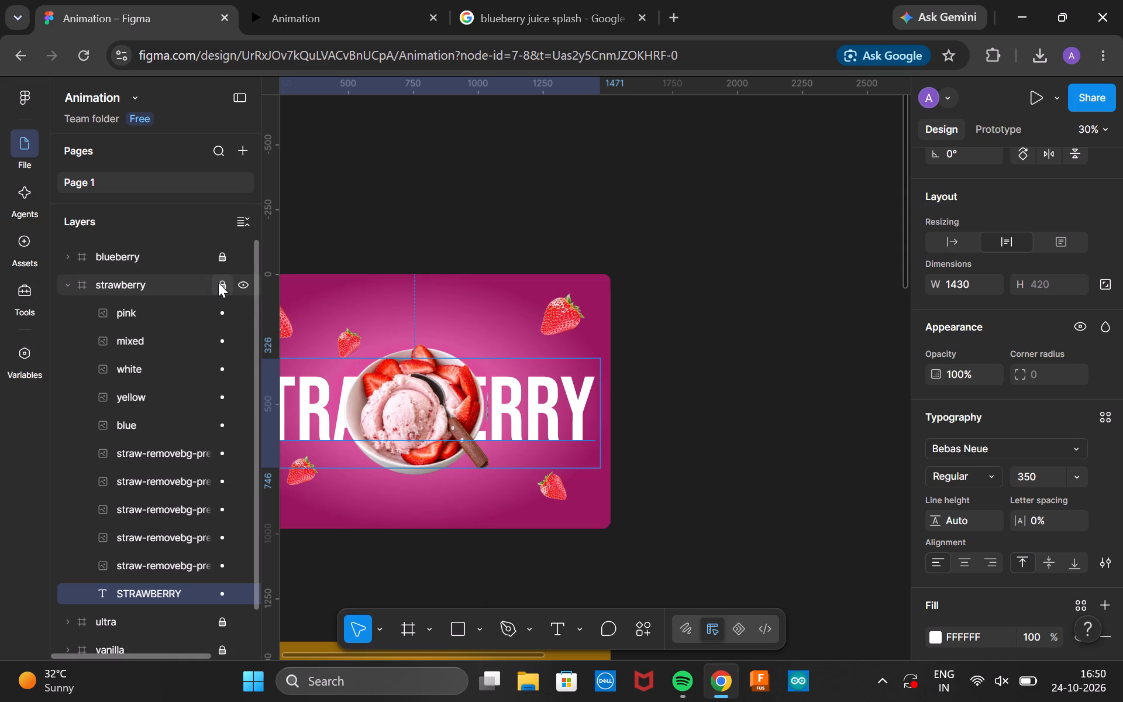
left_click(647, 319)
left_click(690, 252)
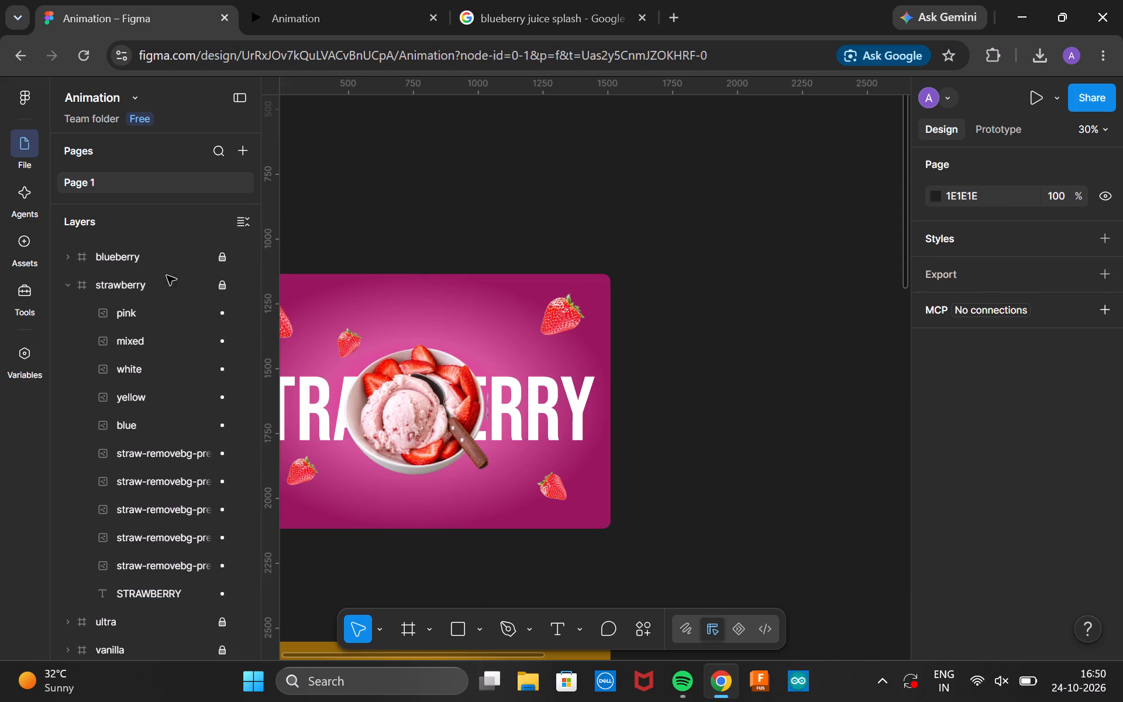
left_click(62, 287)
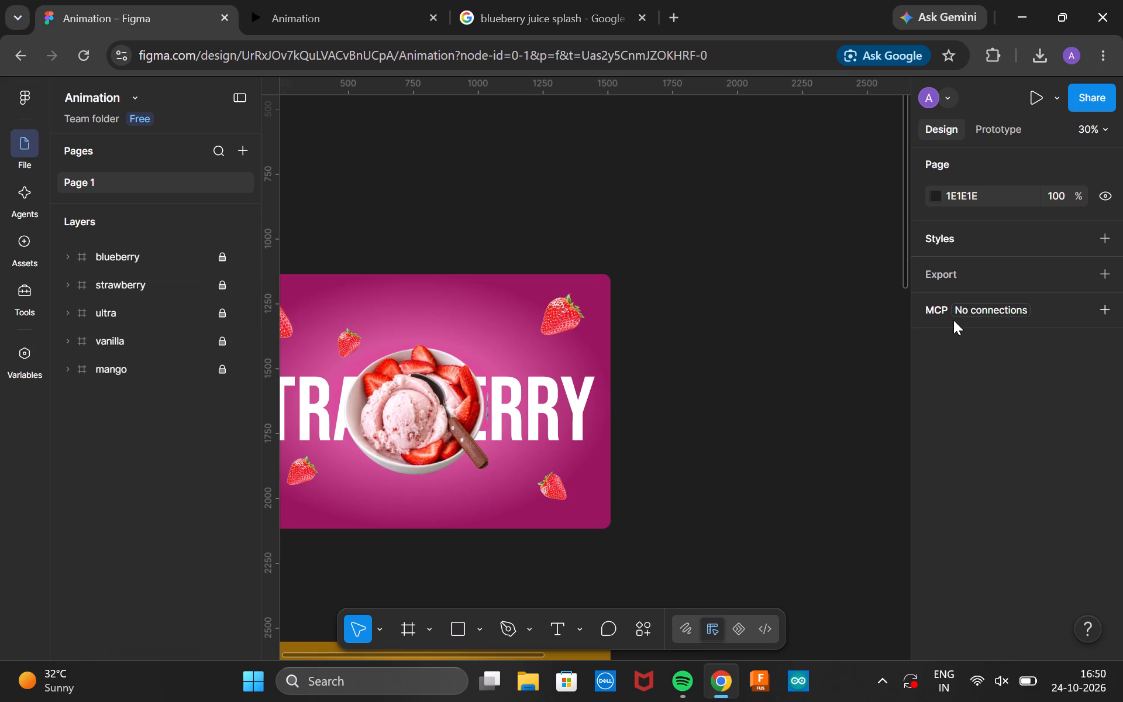
Show the prototype connections across all five flavour frames to examine the complete flow.
scroll(1022, 149, "down", 1)
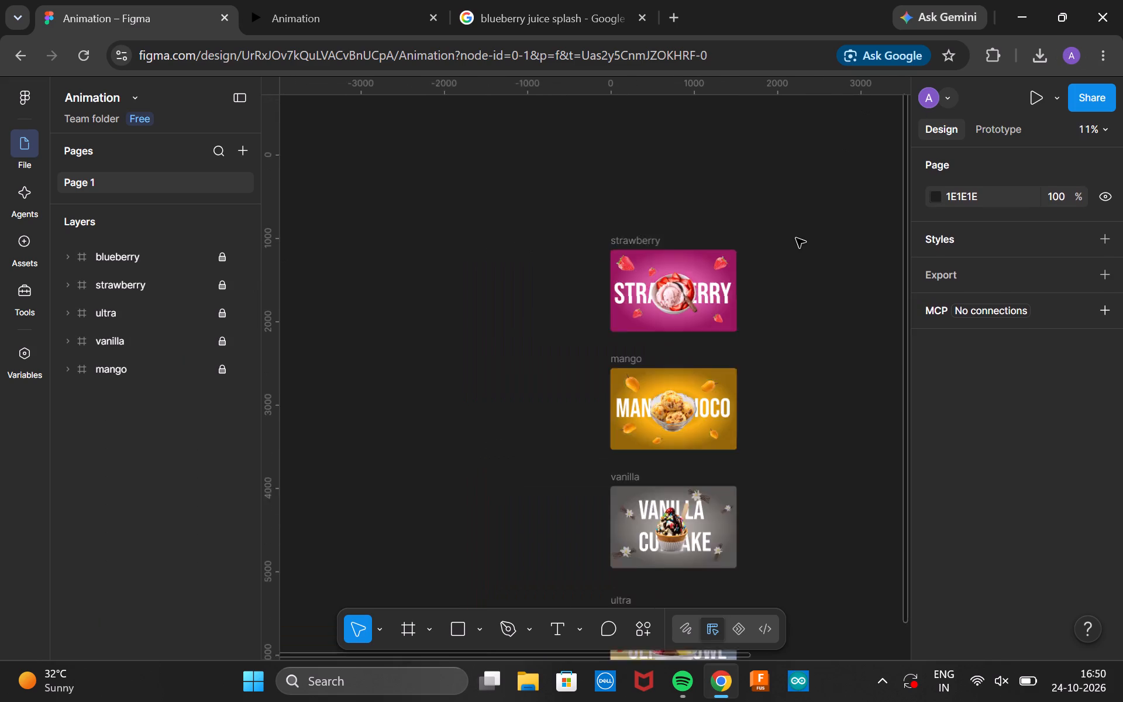
scroll(796, 238, "left", 2)
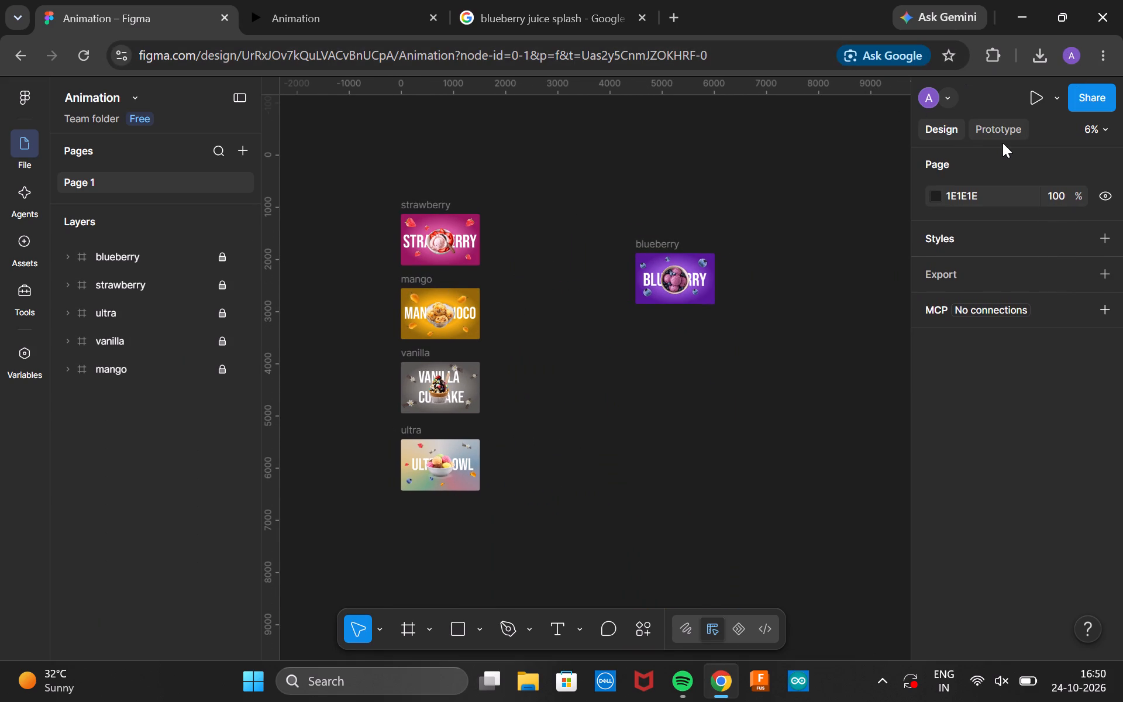
left_click(1004, 127)
left_click(681, 541)
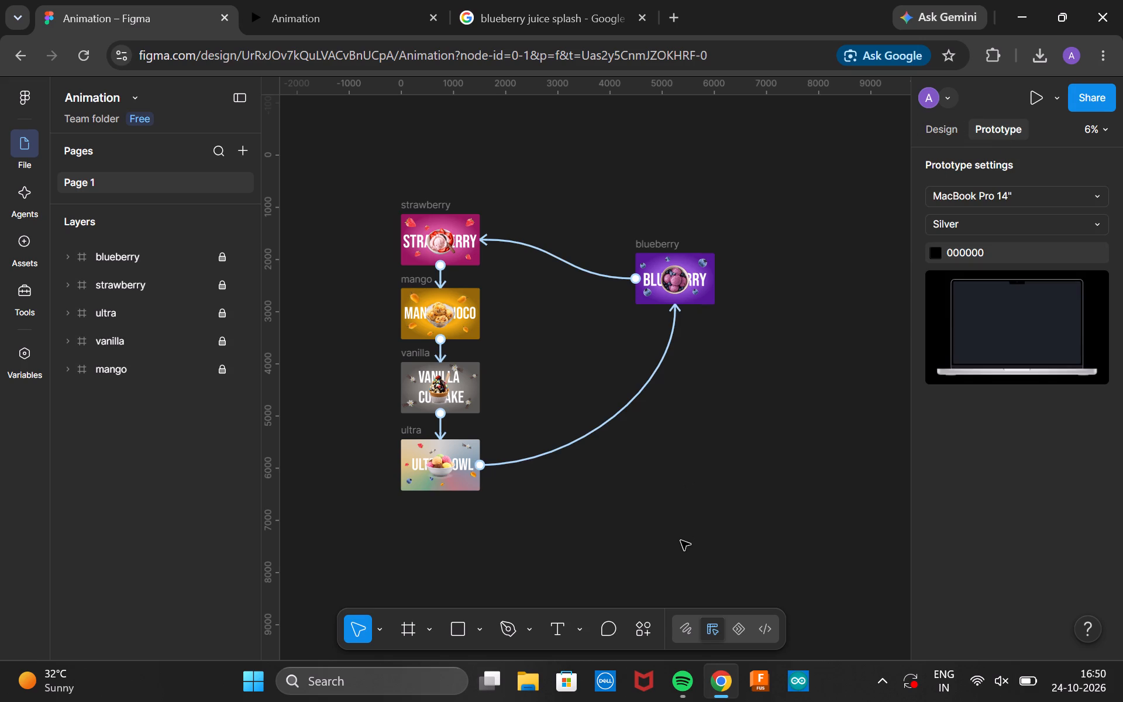
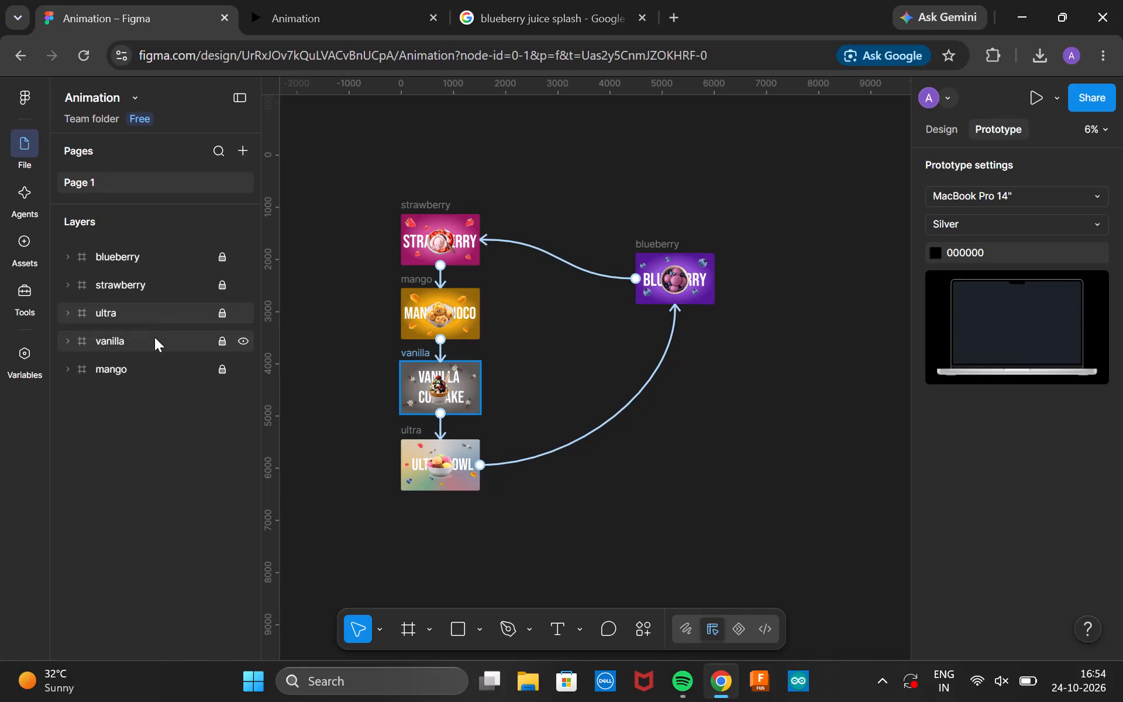
Unlock the blueberry, strawberry, ultra, vanilla and mango frames.
left_click(223, 253)
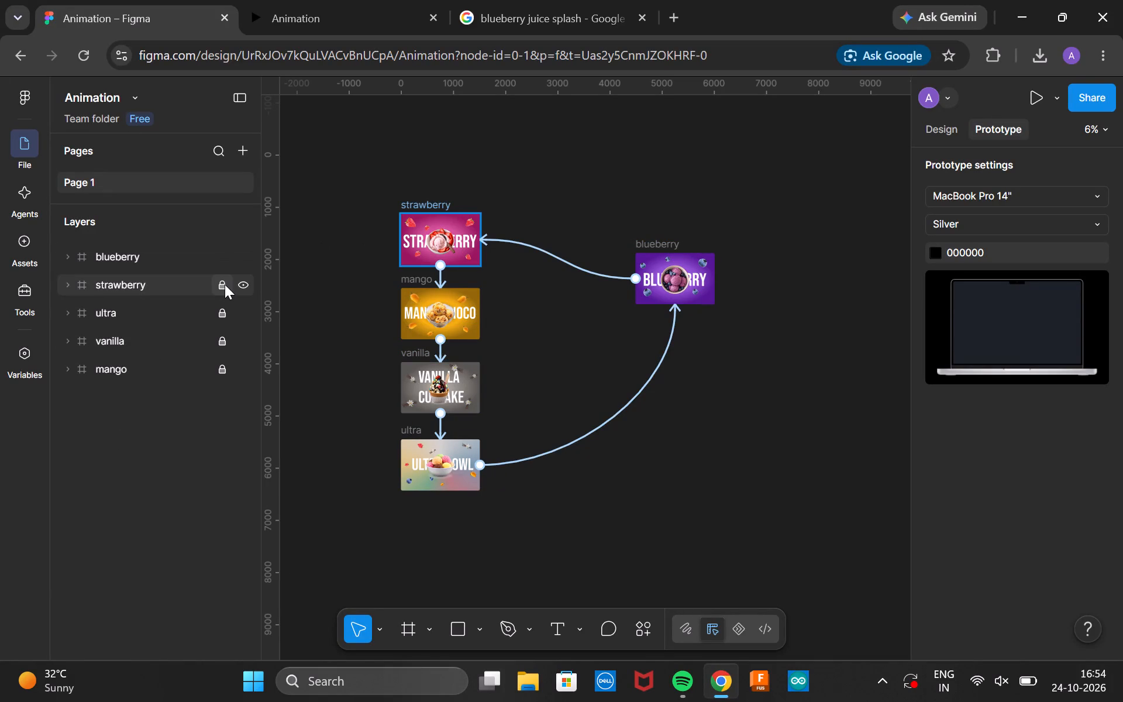
left_click(225, 284)
left_click(223, 314)
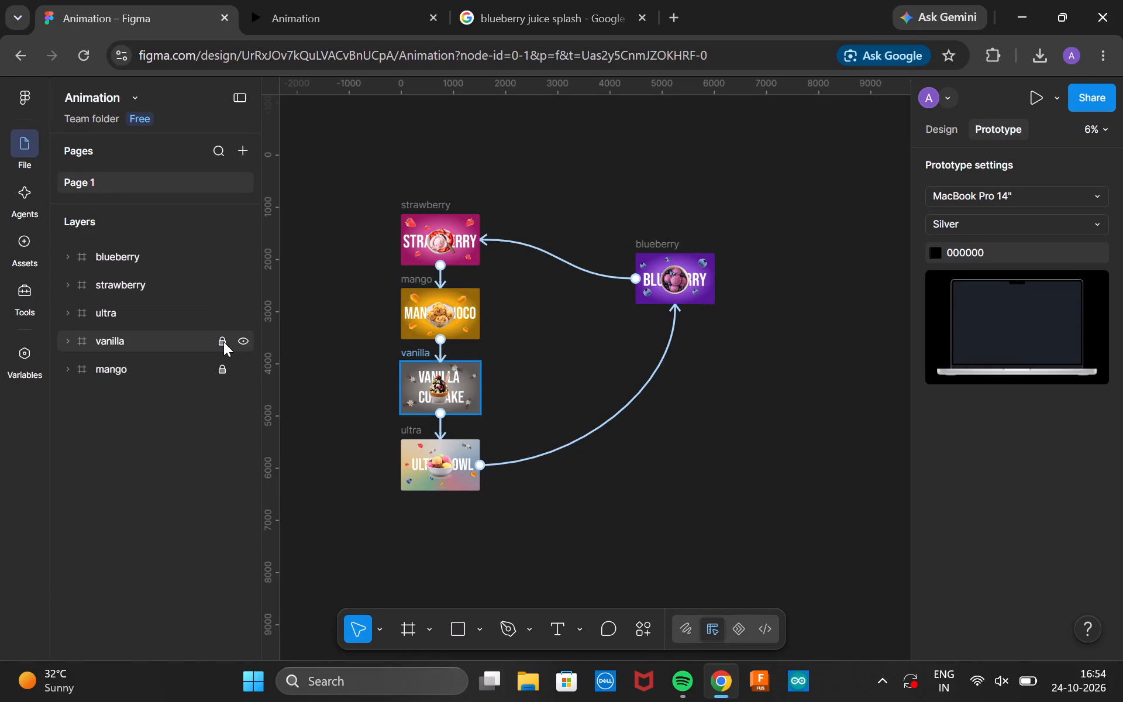
left_click(223, 342)
left_click(222, 366)
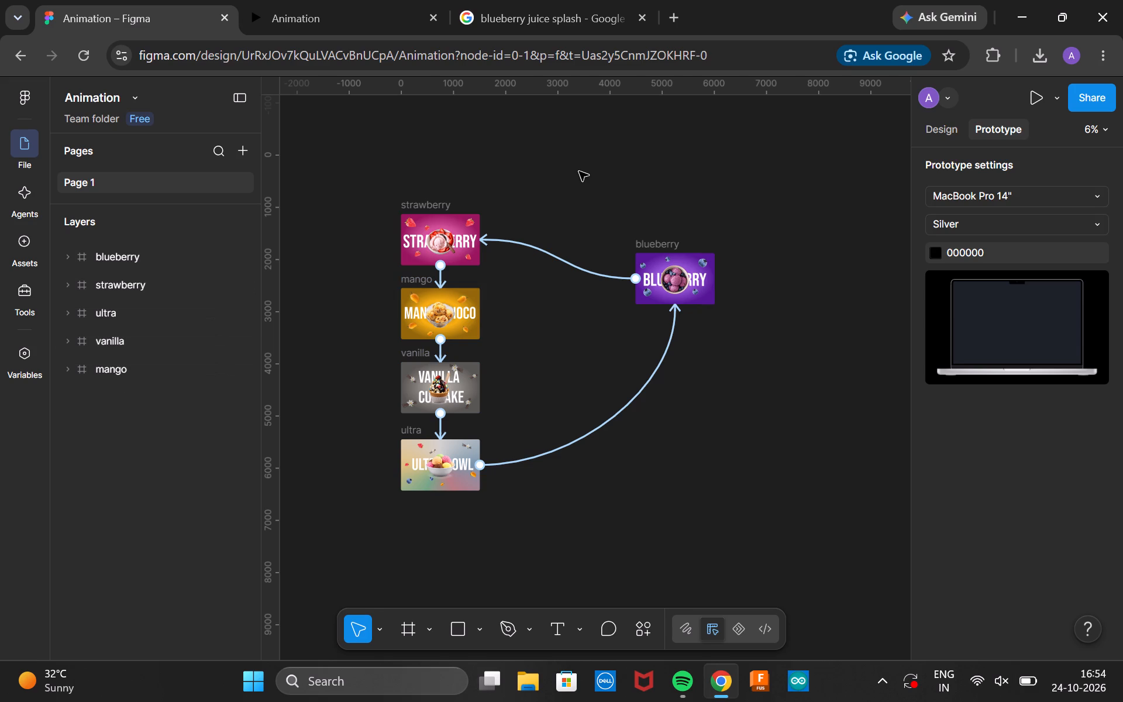
Centre the blueberry ice cream bowl image horizontally and vertically within the blueberry frame.
left_click(687, 399)
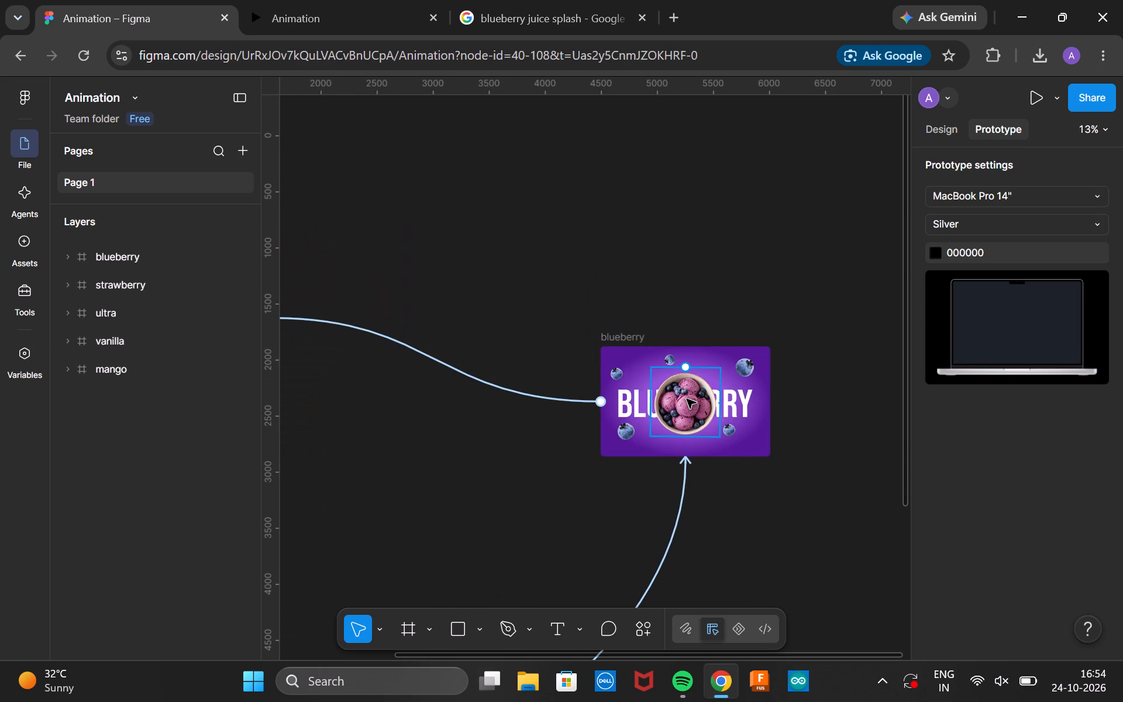
left_click(948, 131)
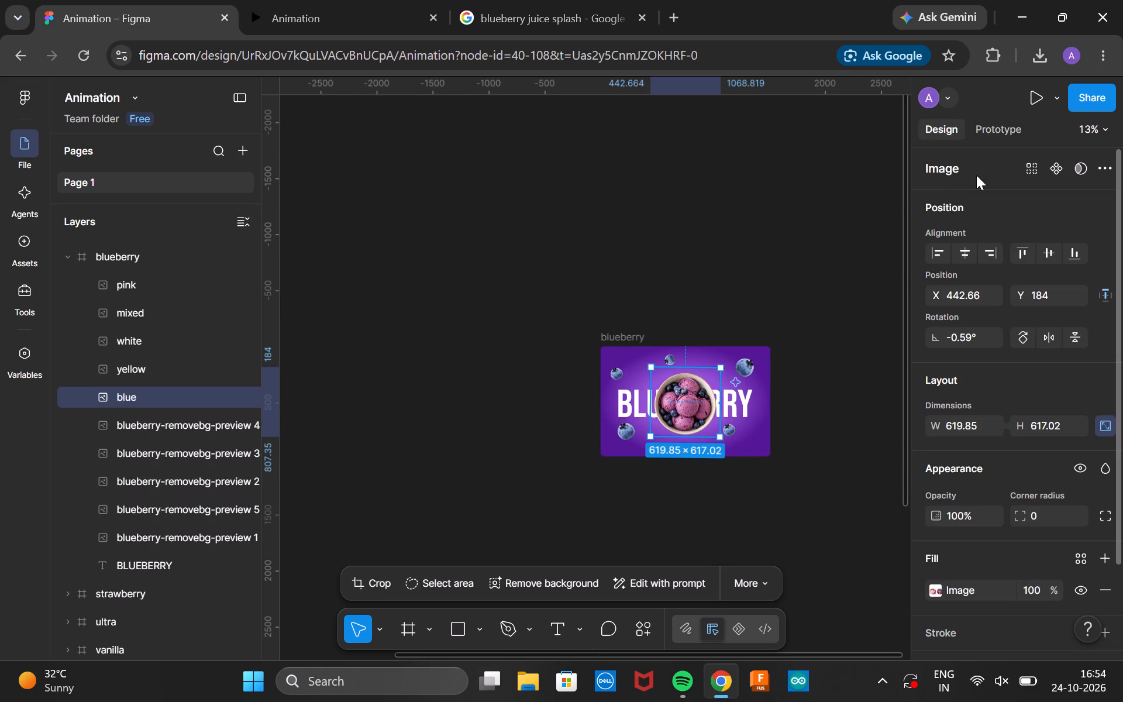
left_click(966, 250)
left_click(1049, 252)
Centre the strawberry ice cream bowl image horizontally and vertically within the strawberry frame.
scroll(669, 209, "right", 3)
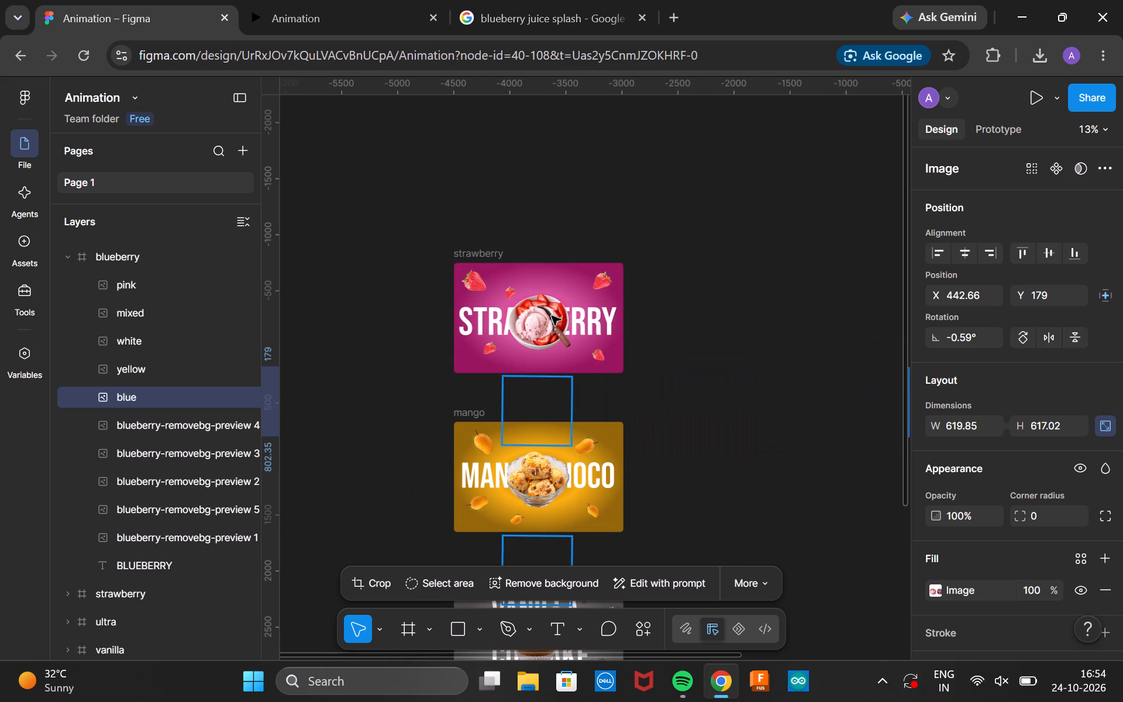
left_click(533, 327)
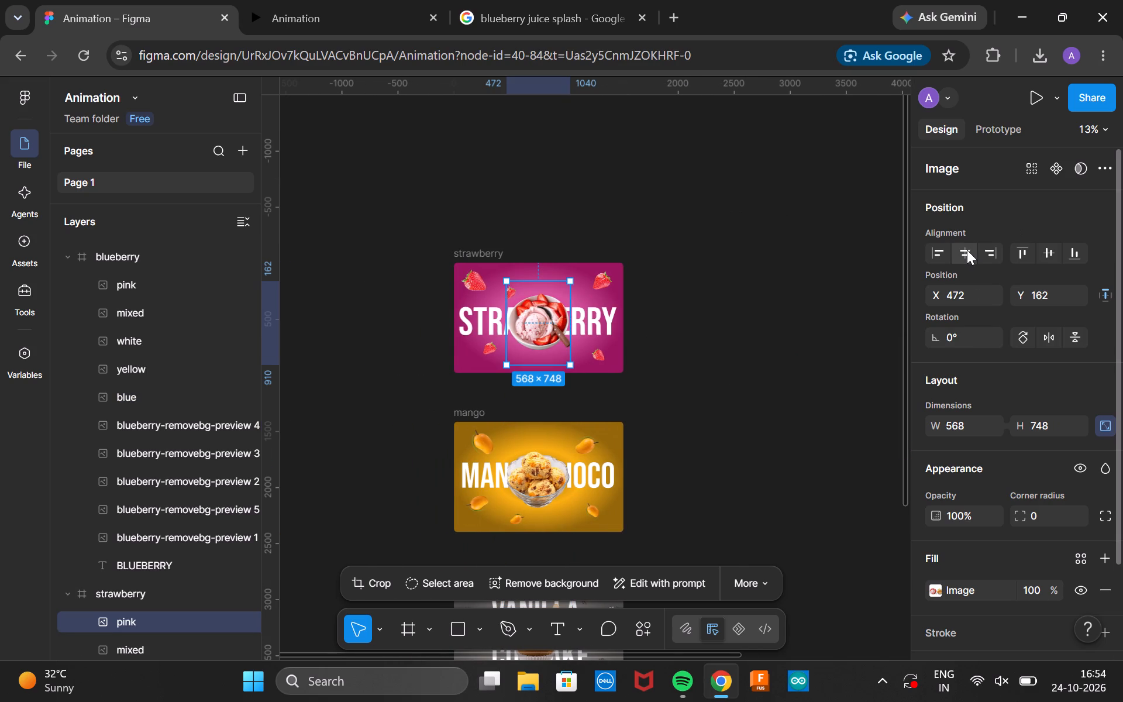
left_click(967, 250)
left_click(1050, 247)
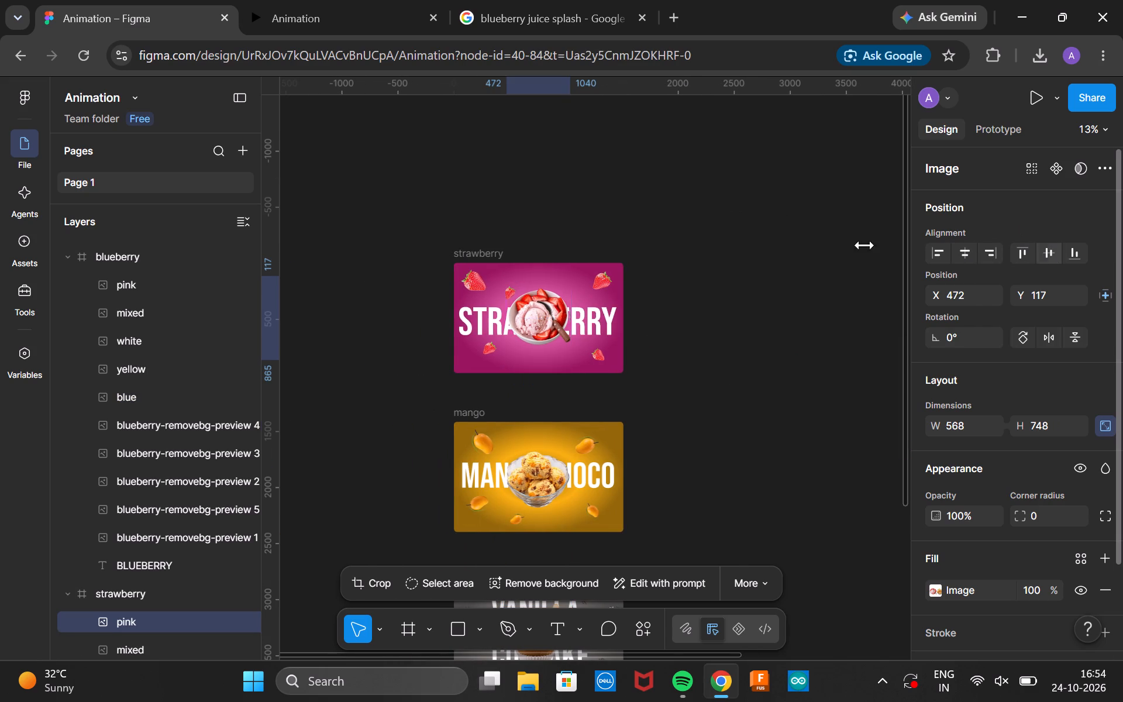
Centre the mango choco ice cream bowl image horizontally and vertically within the mango frame.
scroll(481, 299, "down", 1)
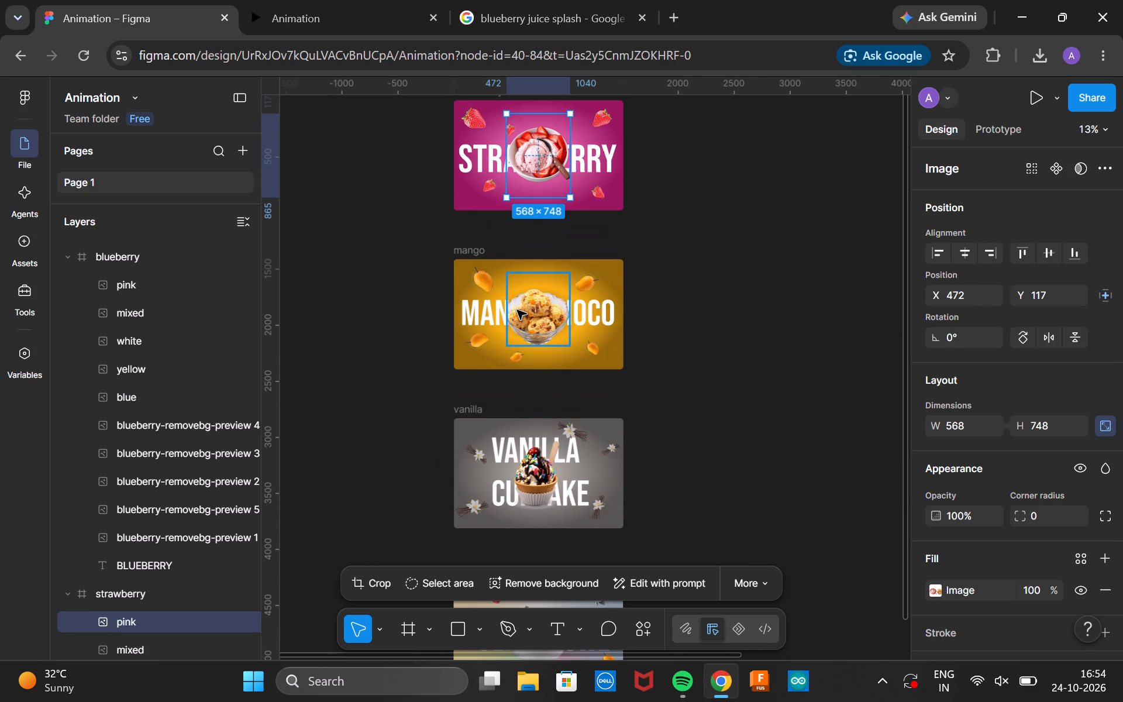
left_click(517, 310)
left_click(964, 260)
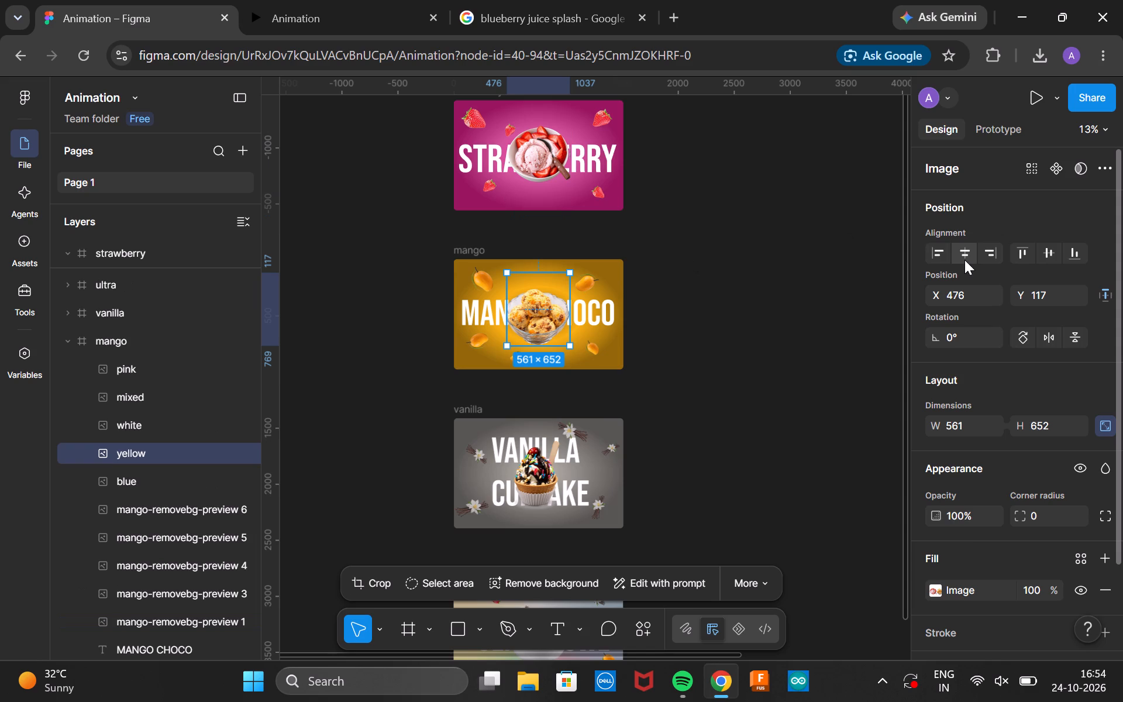
left_click(1055, 254)
Centre the cupcake image horizontally and vertically within the vanilla frame.
scroll(755, 322, "down", 1)
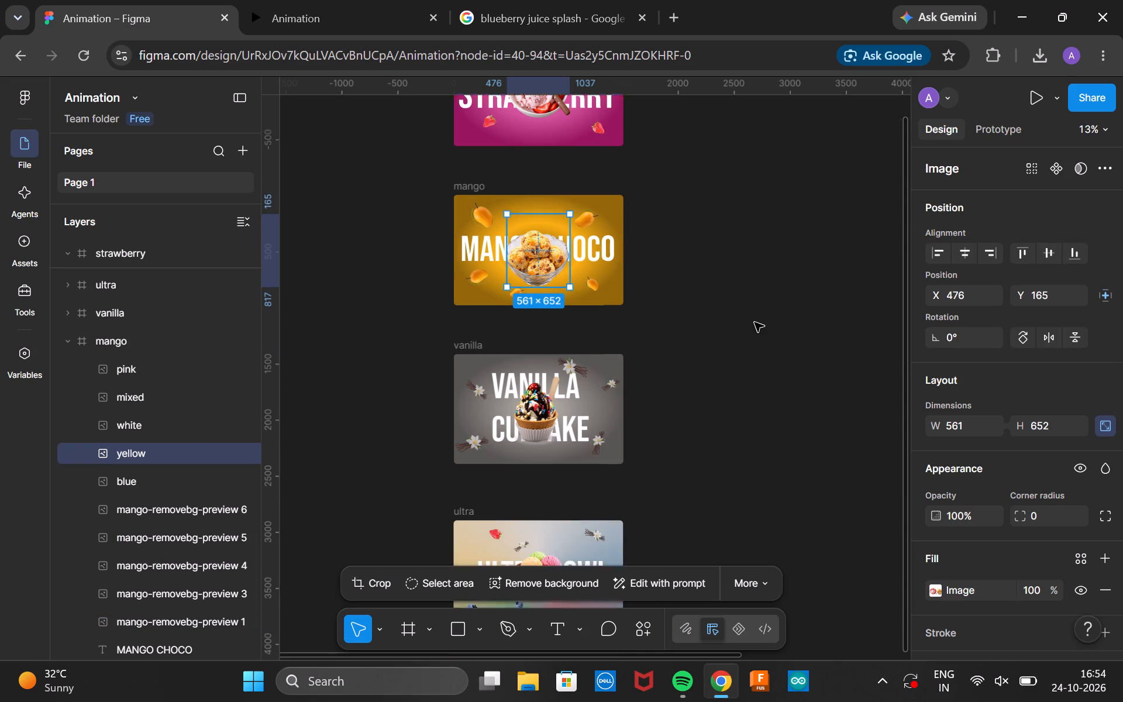
scroll(755, 322, "down", 1)
left_click(530, 280)
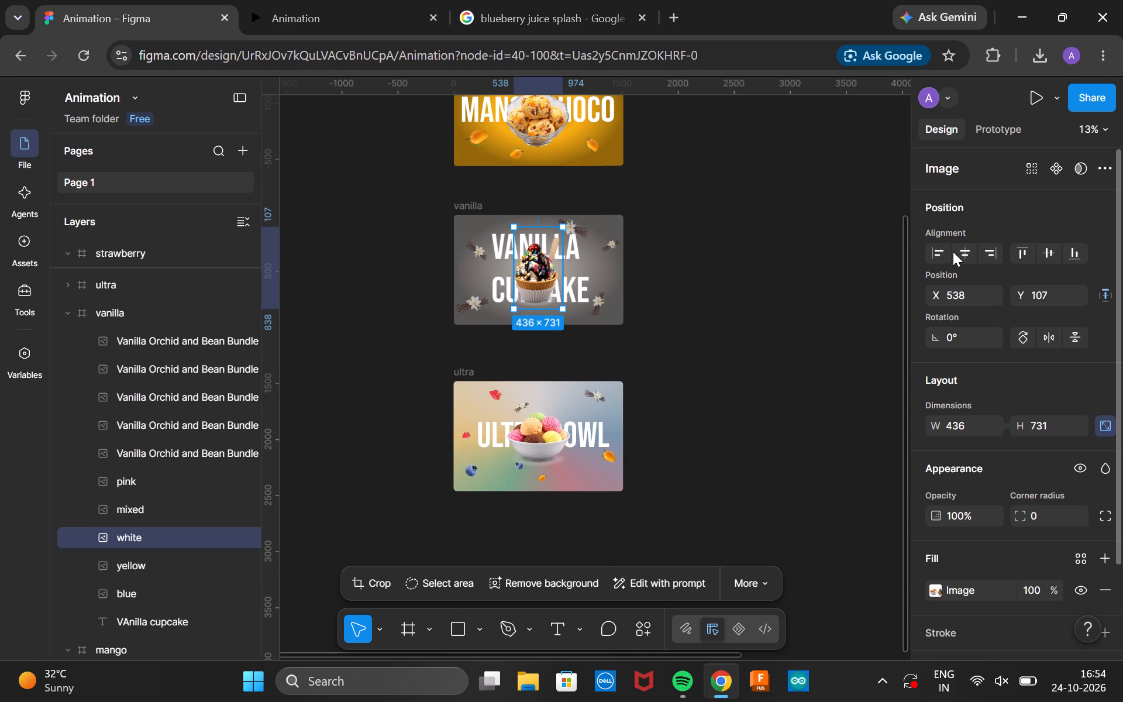
left_click(960, 250)
left_click(1055, 252)
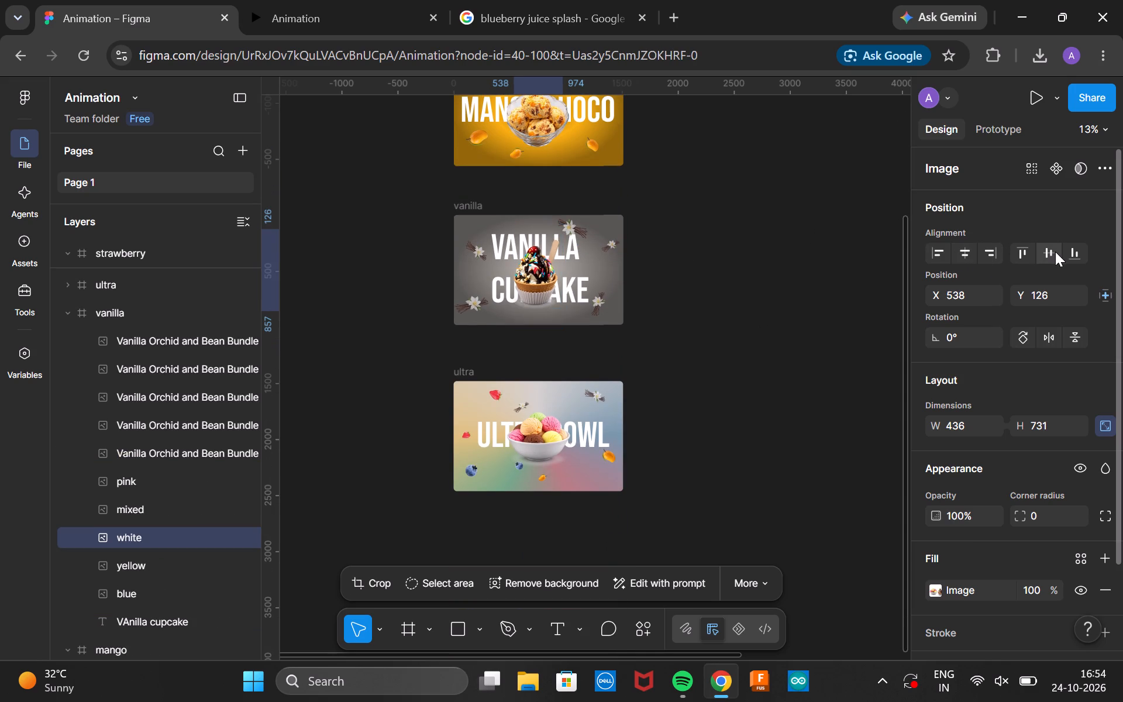
Centre the mixed-scoop bowl image horizontally and vertically within the ultra frame.
scroll(691, 243, "down", 1)
left_click(526, 353)
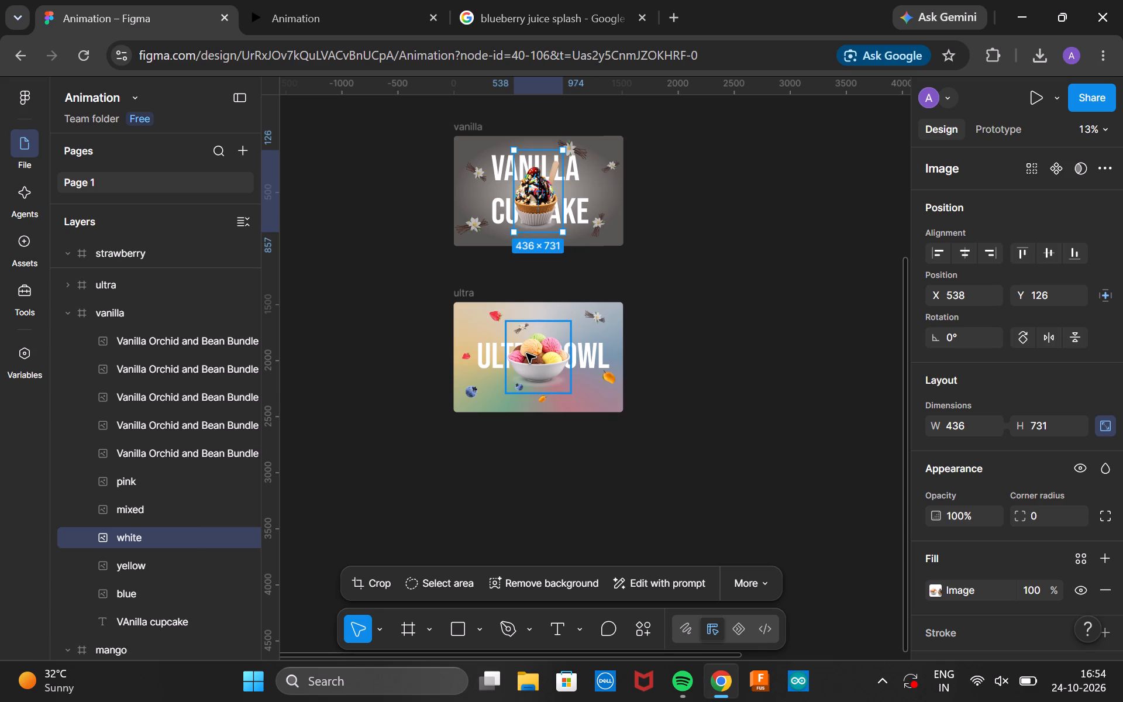
left_click(969, 257)
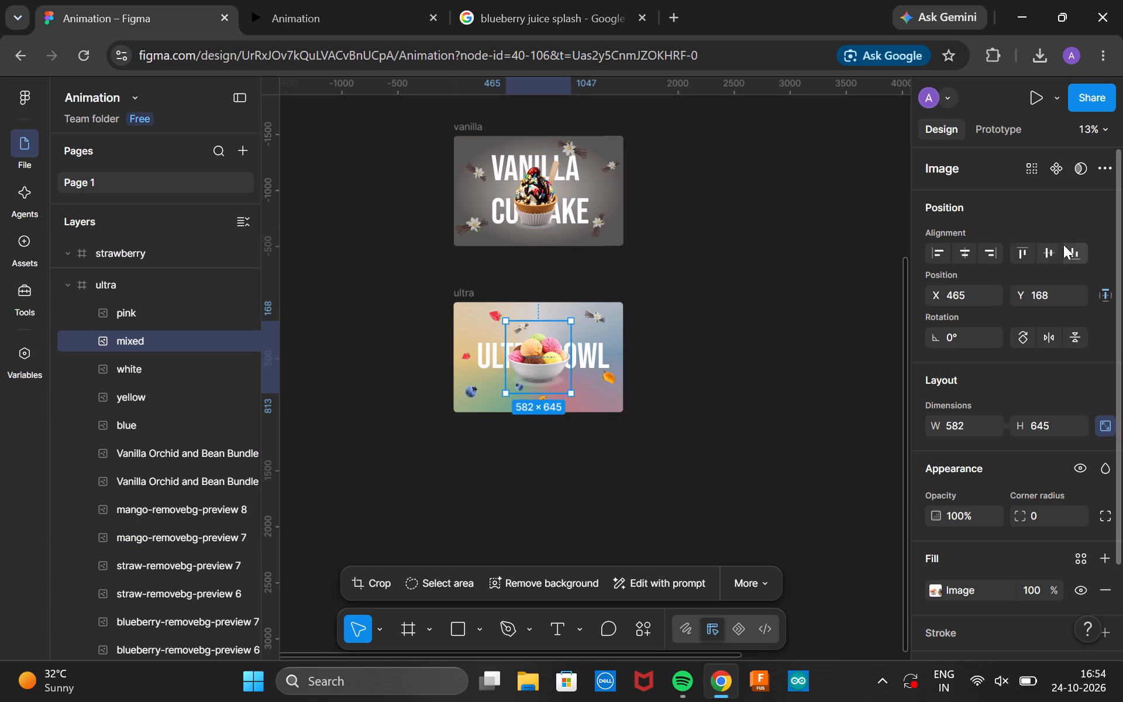
left_click(1051, 251)
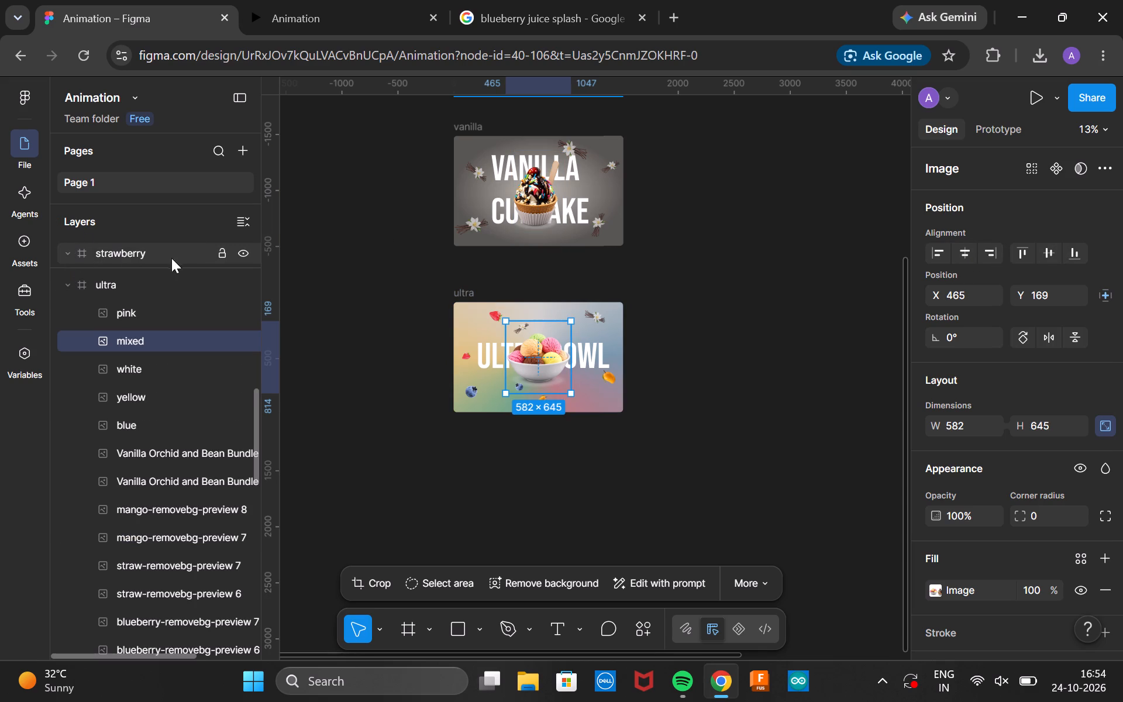
Lock the strawberry, ultra, vanilla, mango and blueberry frames again and collapse their layers.
left_click(218, 251)
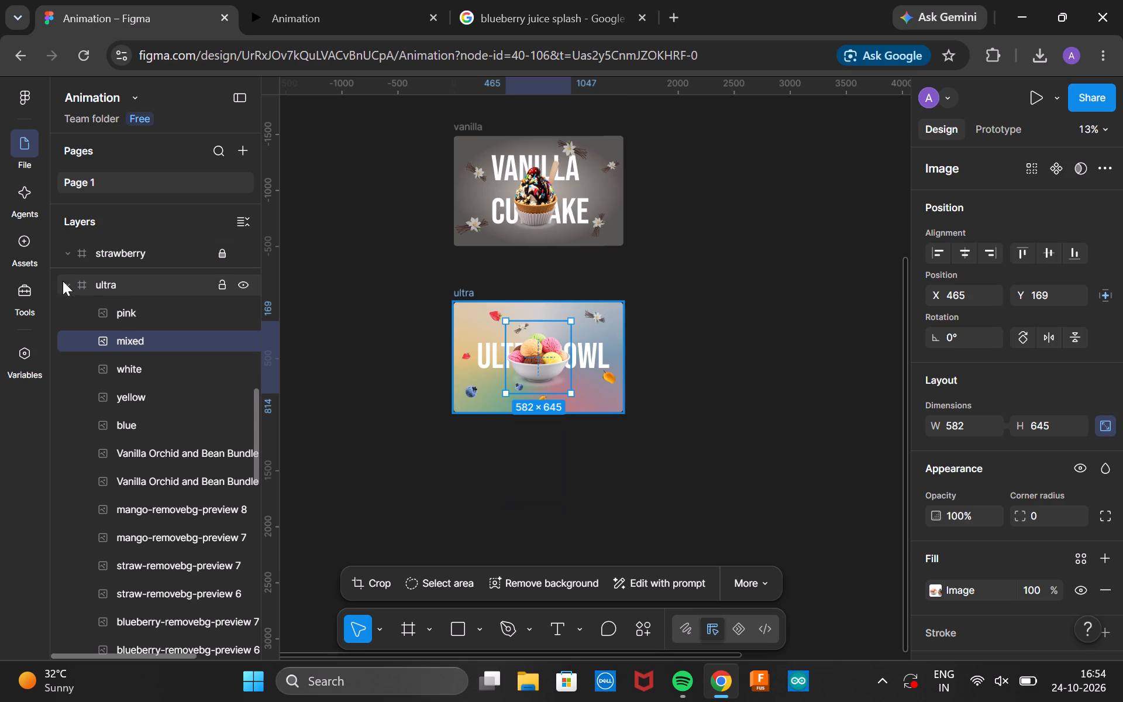
left_click(219, 284)
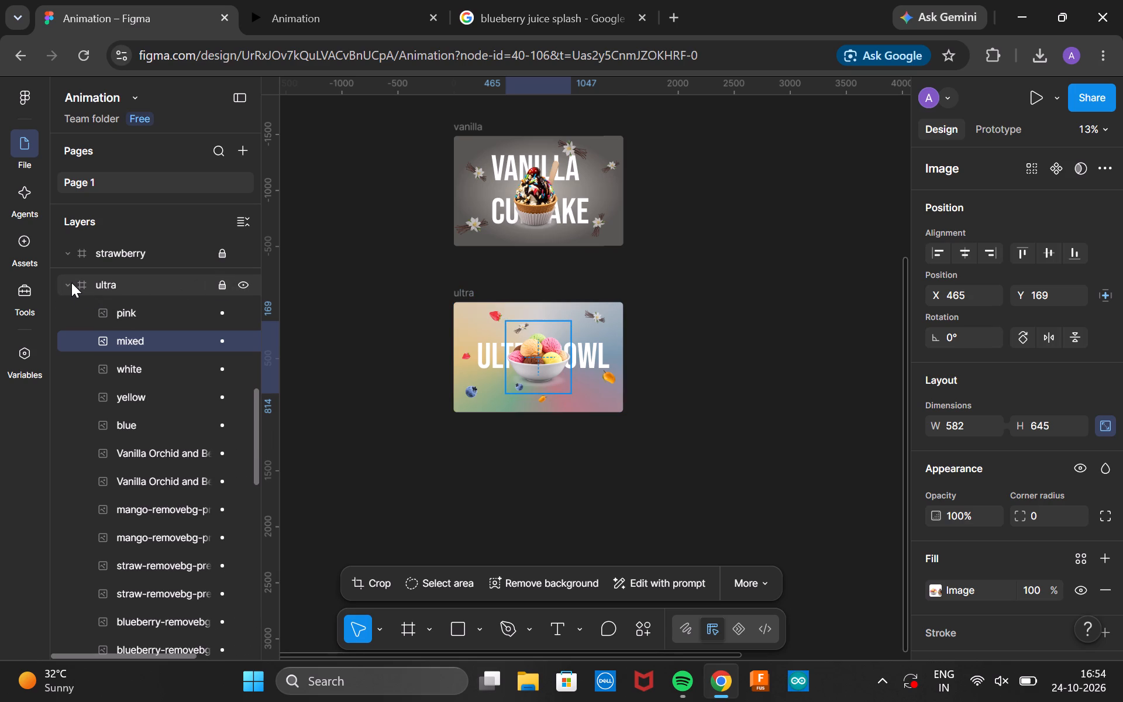
left_click(71, 283)
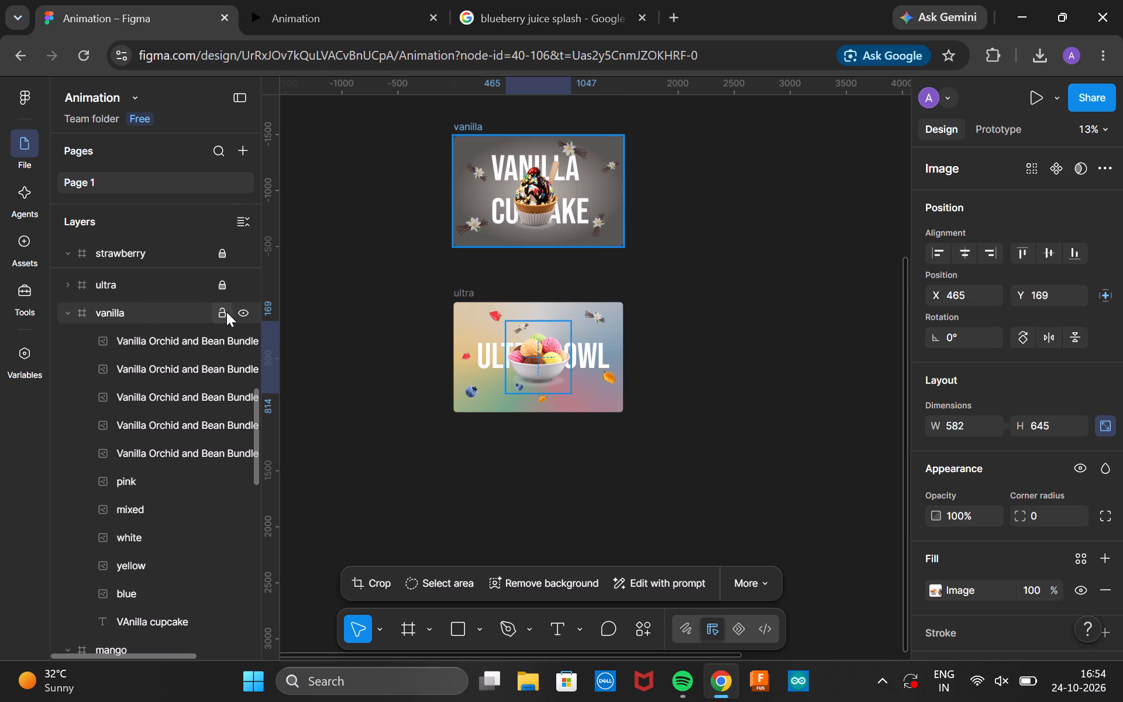
left_click(226, 312)
left_click(64, 311)
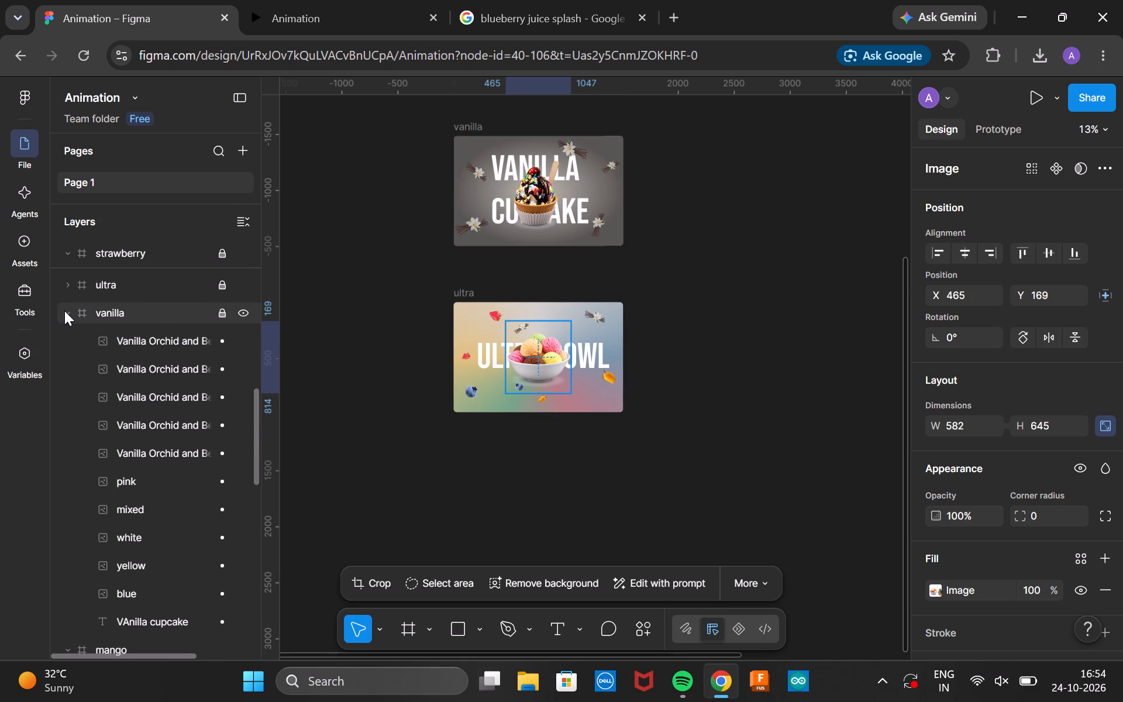
left_click(71, 254)
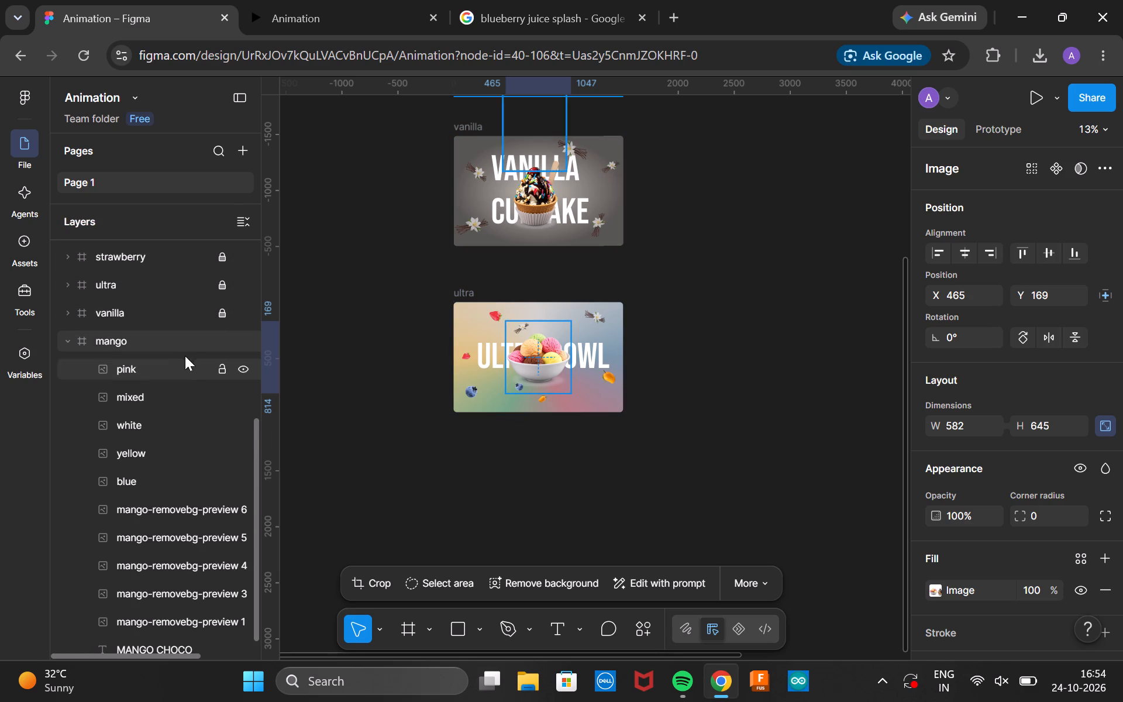
left_click(221, 339)
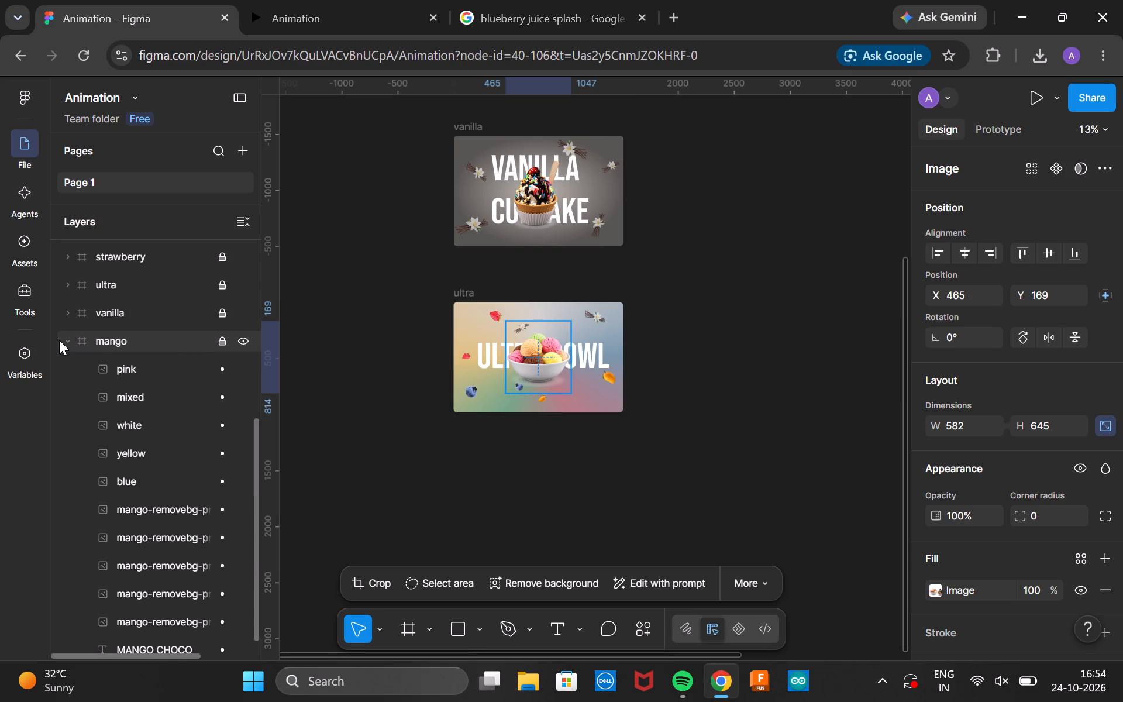
left_click(64, 340)
scroll(180, 295, "up", 1)
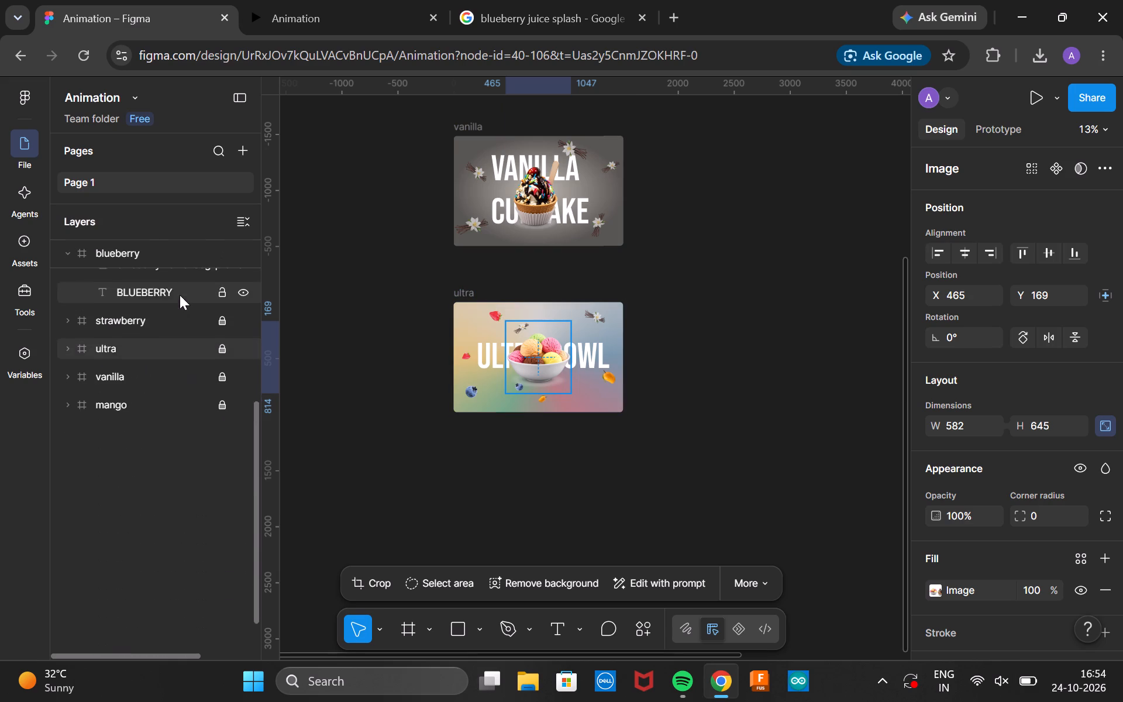
scroll(180, 295, "up", 2)
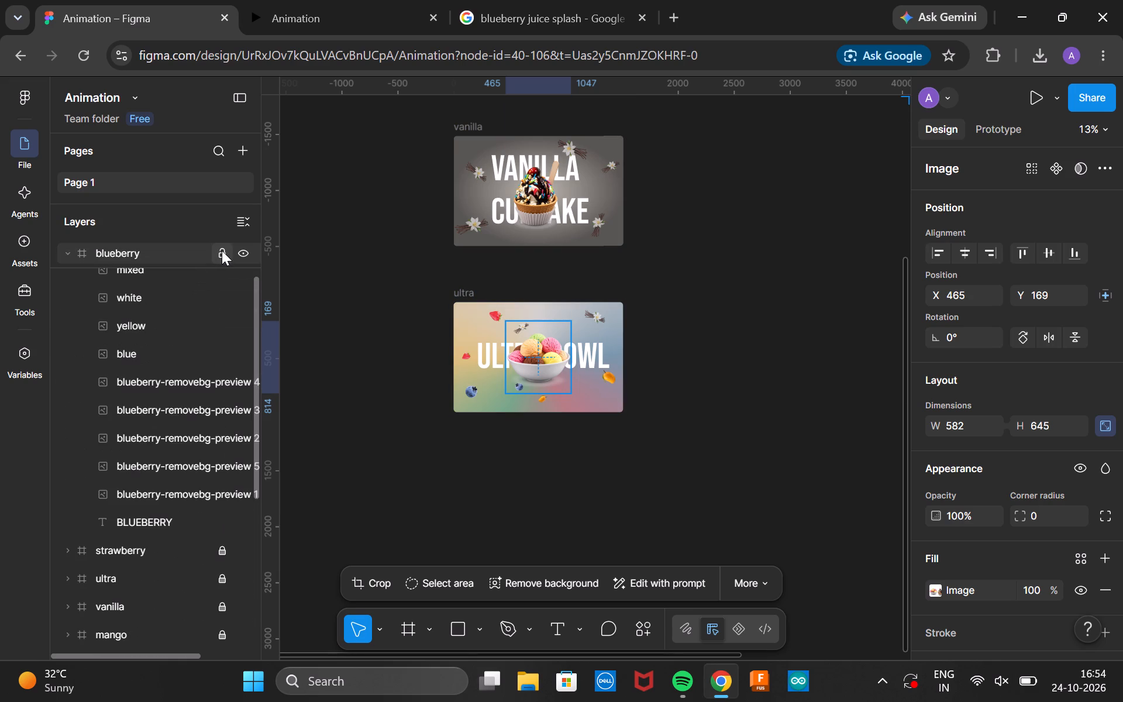
left_click(222, 250)
left_click(67, 254)
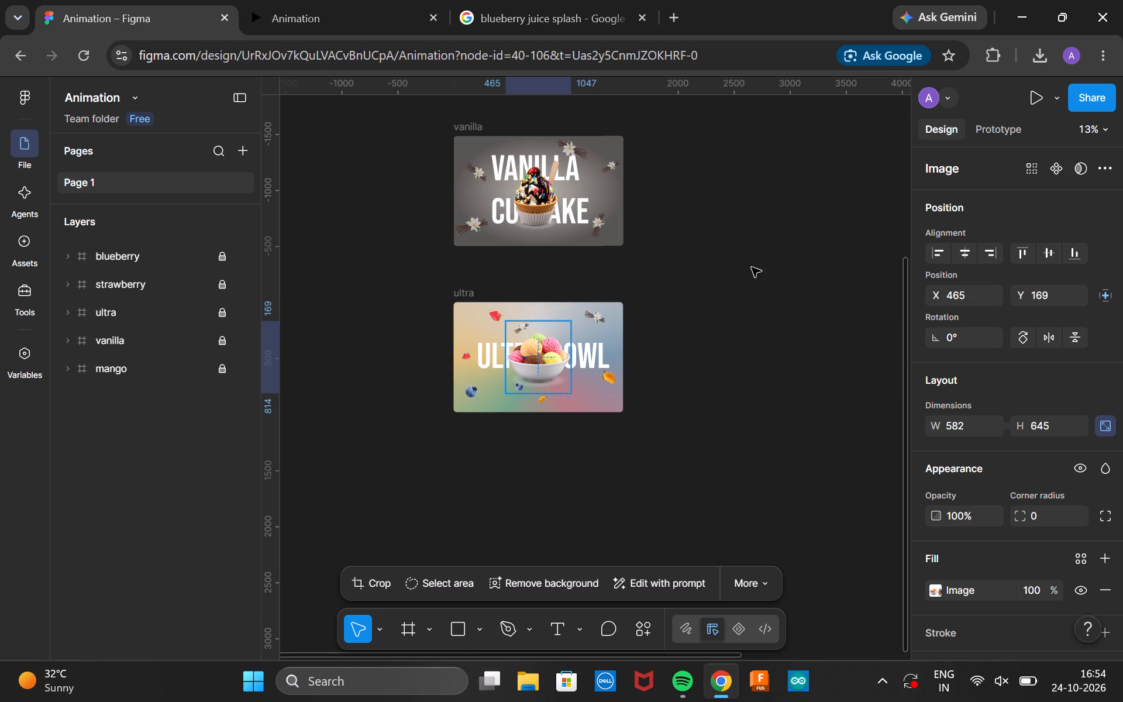
Preview the prototype and advance through the blueberry, strawberry, mango, vanilla and ultra screens to check the transitions.
left_click(1032, 95)
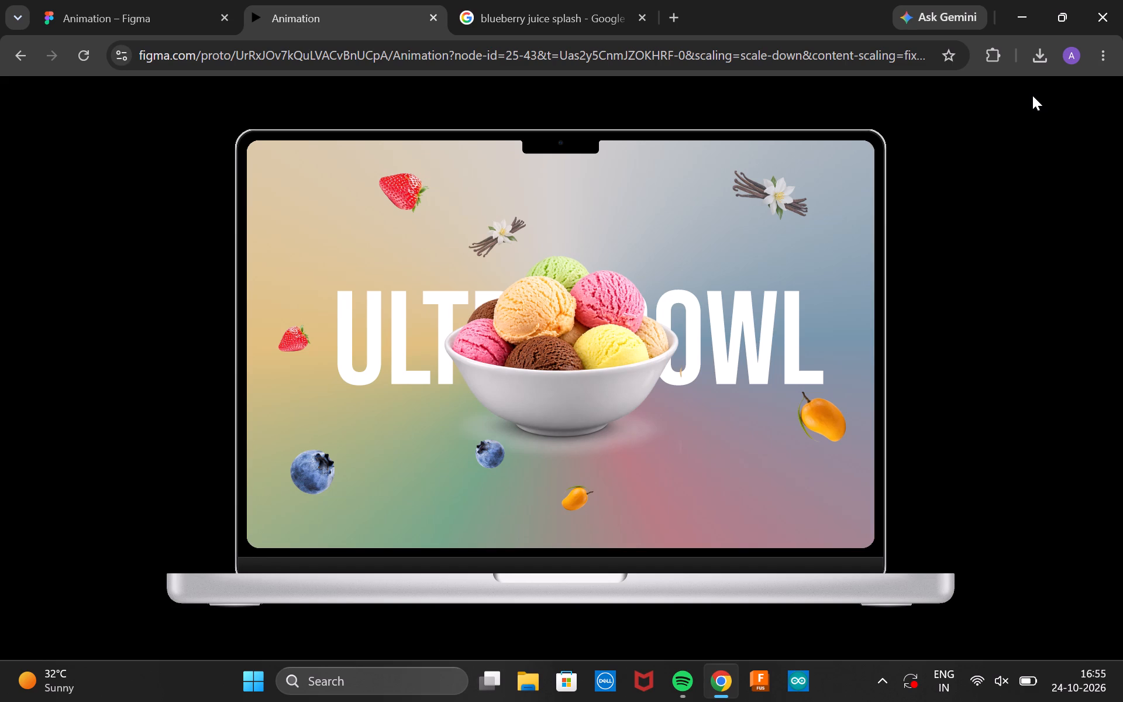
left_click(716, 238)
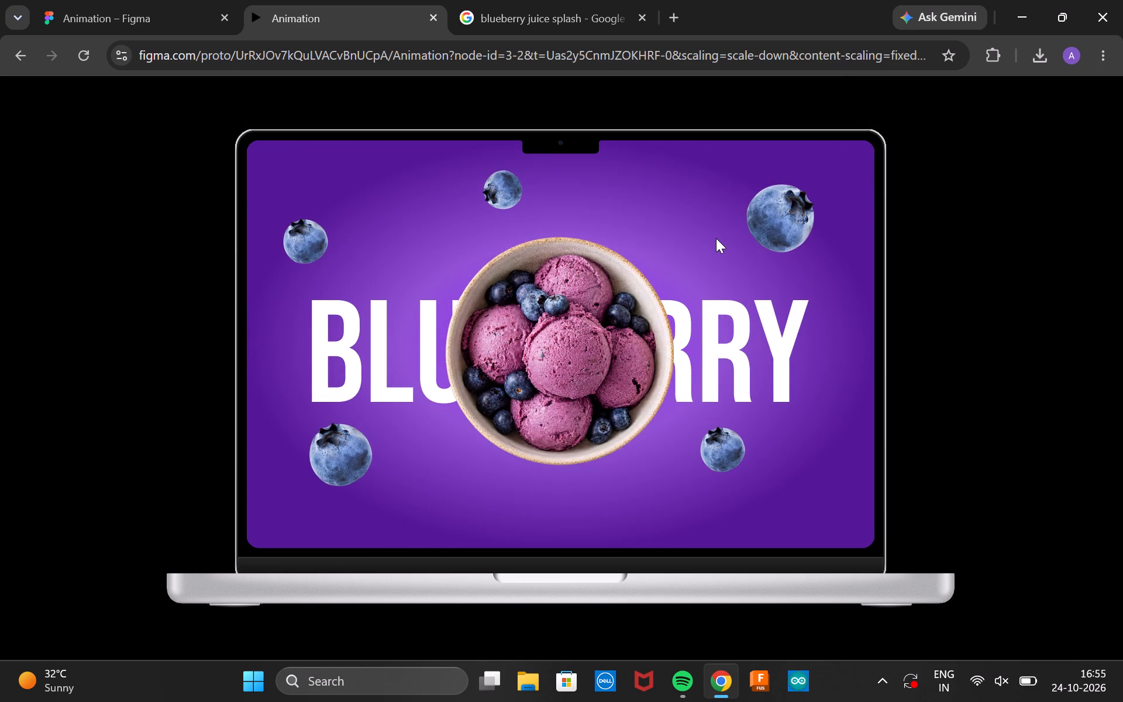
left_click(716, 238)
left_click(716, 238)
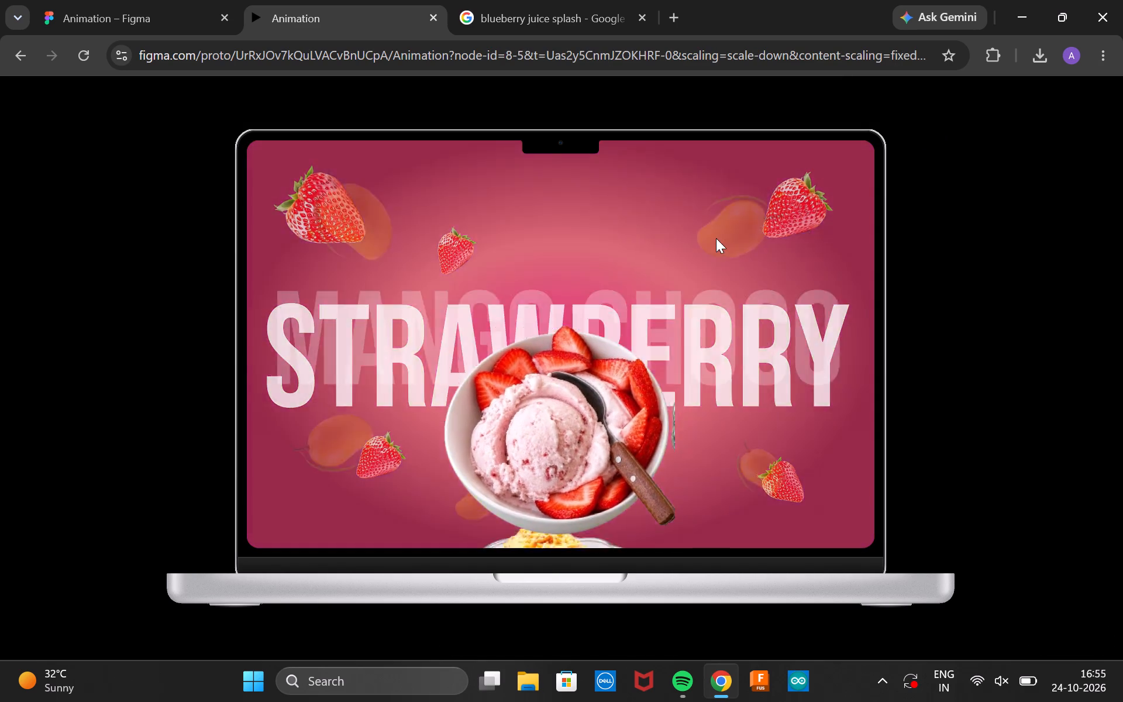
left_click(716, 238)
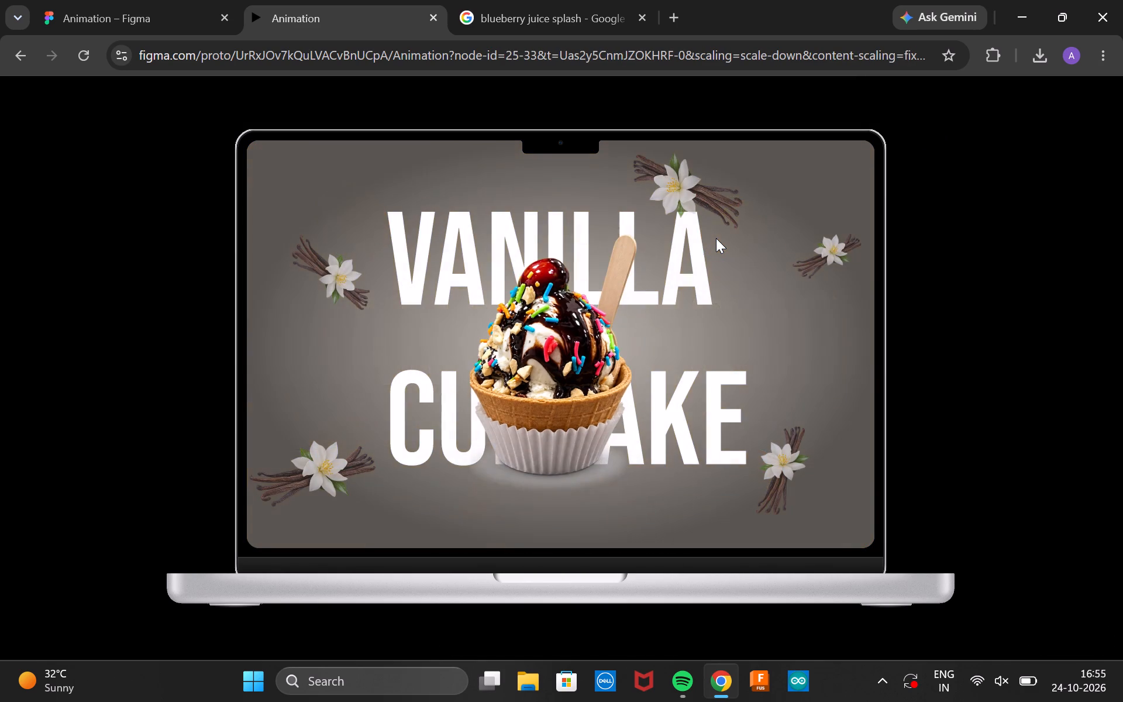
left_click(716, 238)
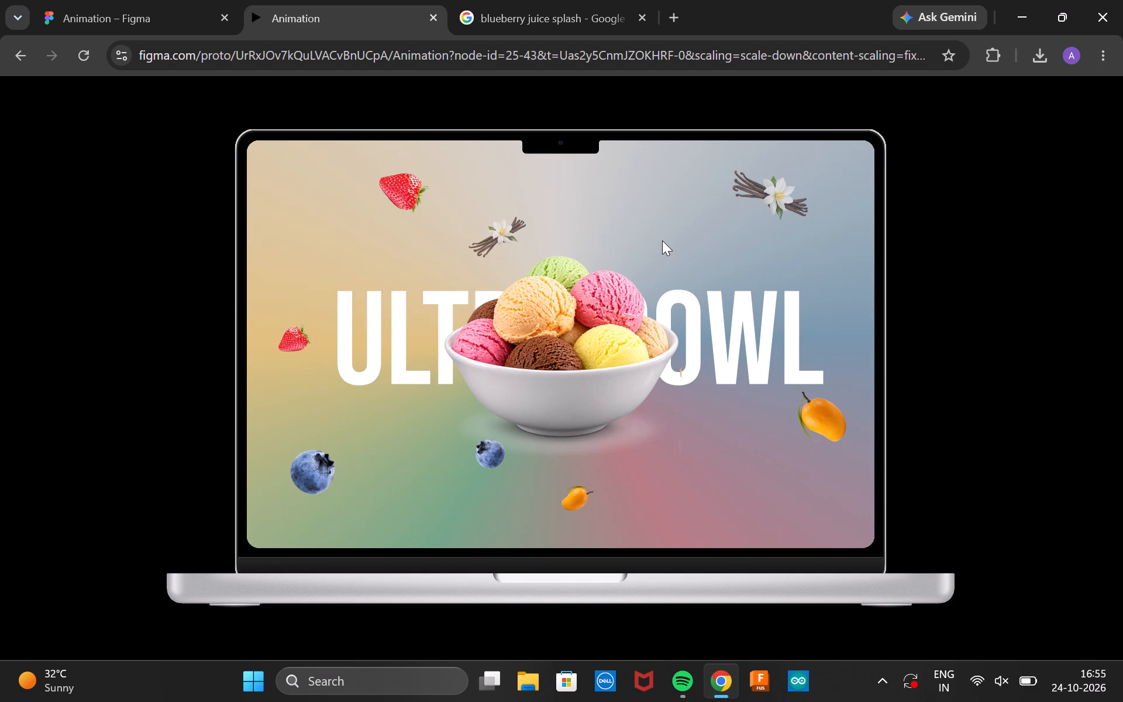
Return to the Animation design file and look over the flavour frames from ultra up to strawberry.
left_click(68, 22)
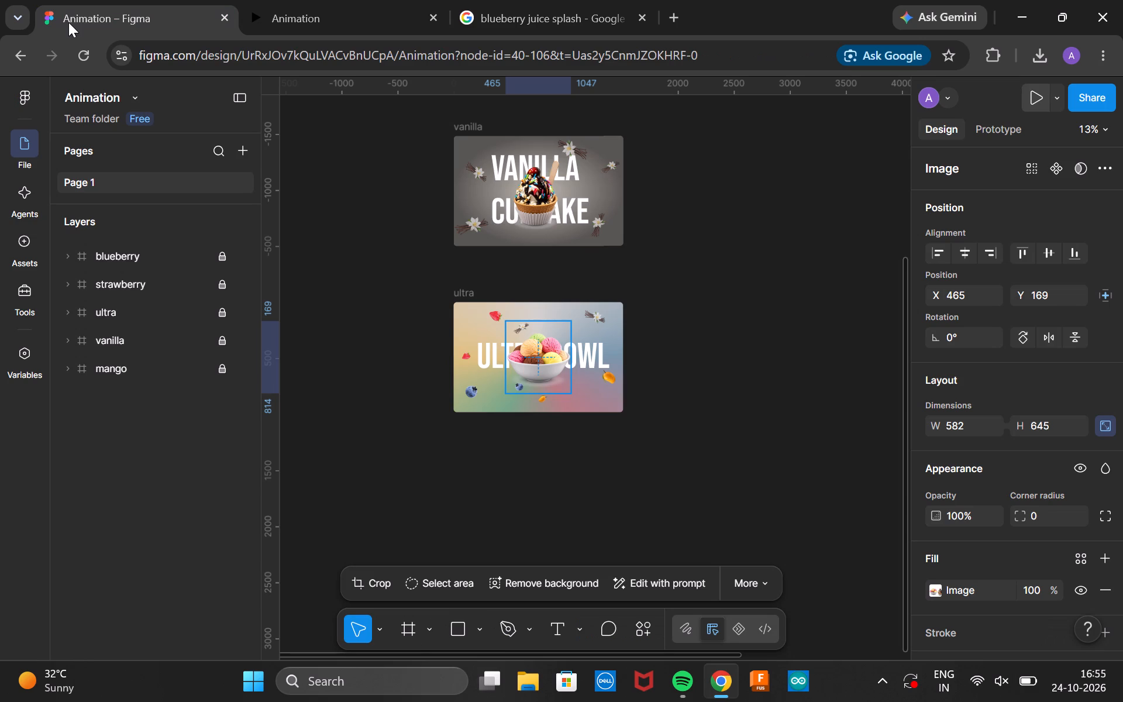
scroll(418, 188, "up", 3)
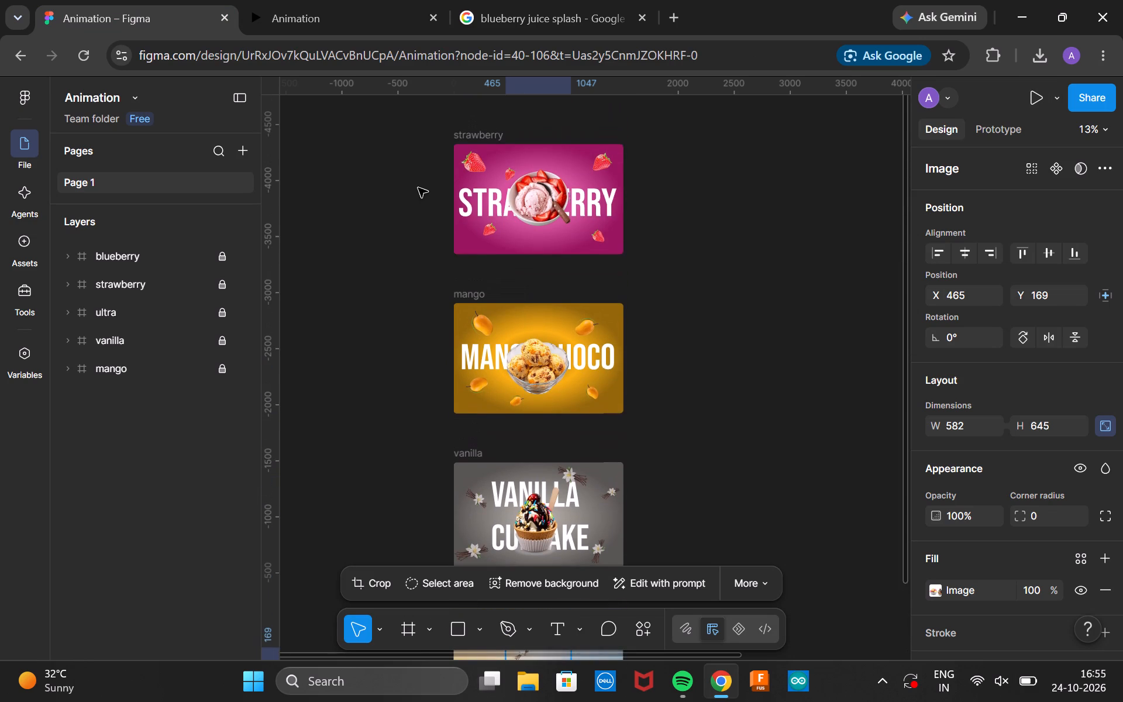
scroll(418, 188, "up", 1)
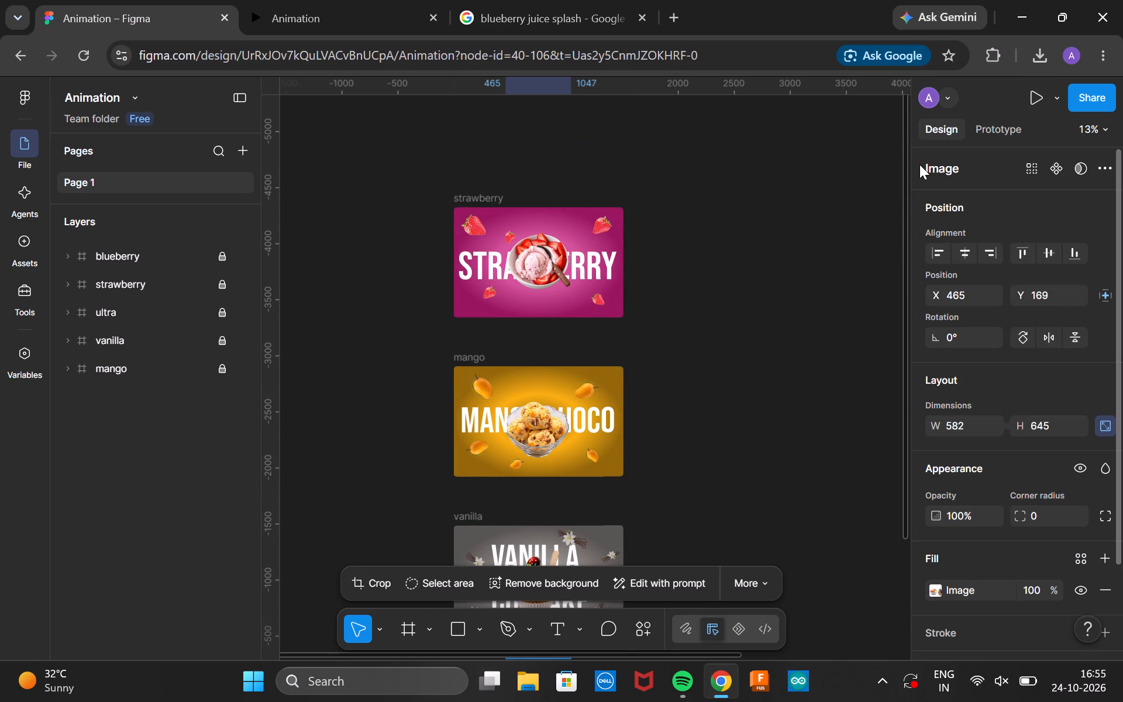
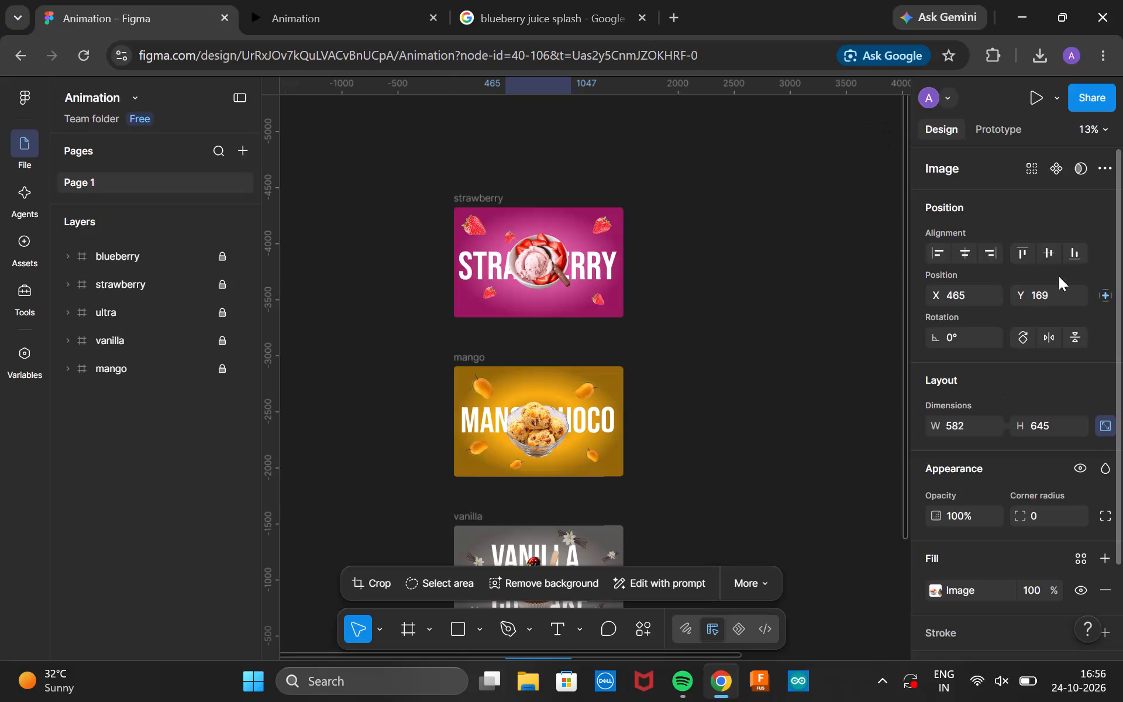
Return to the prototype preview and advance from the ultra screen through a full loop of the flavour screens to check the transitions.
left_click(383, 15)
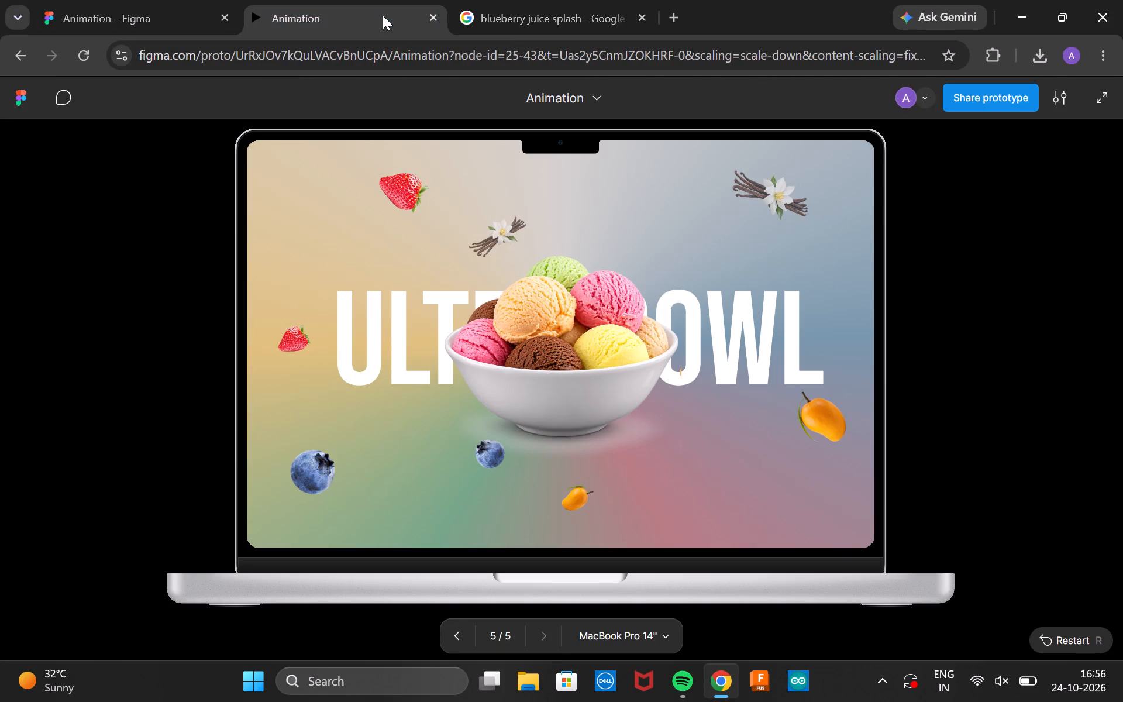
left_click(541, 328)
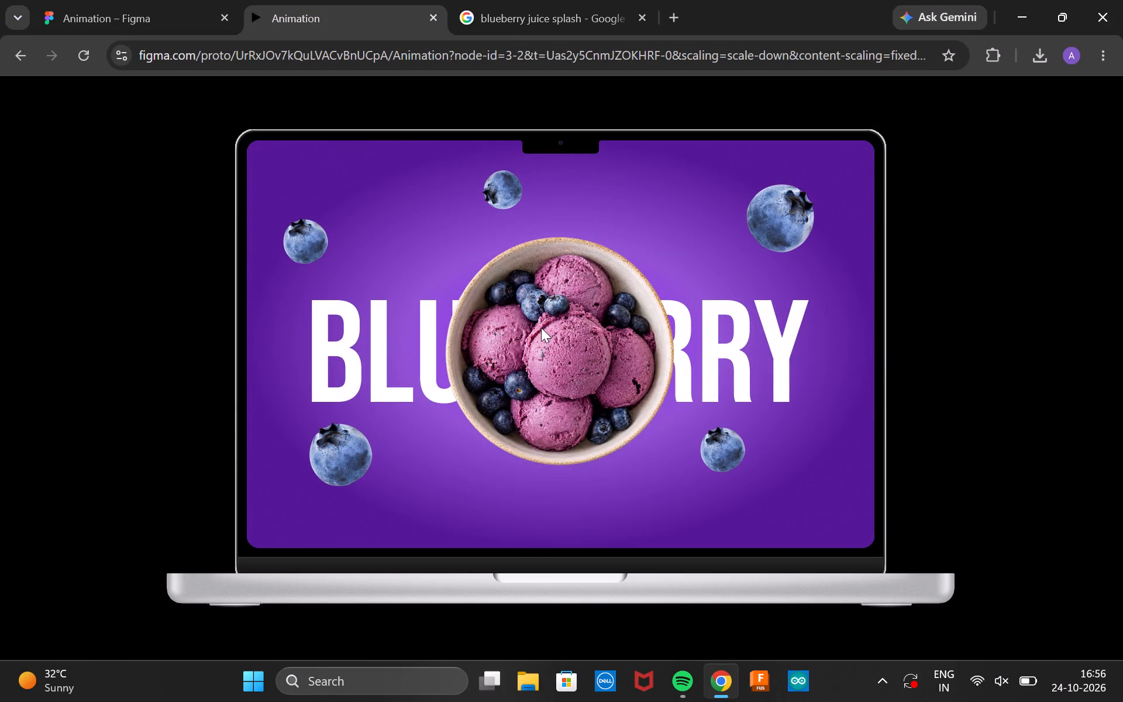
left_click(683, 319)
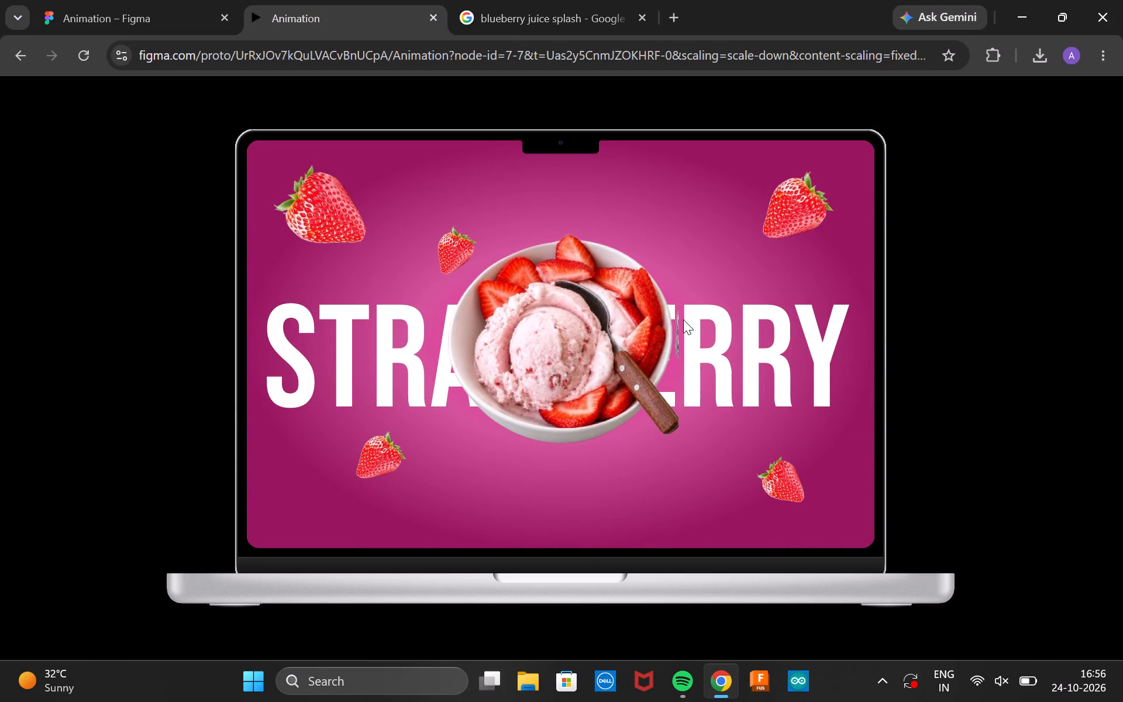
left_click(683, 319)
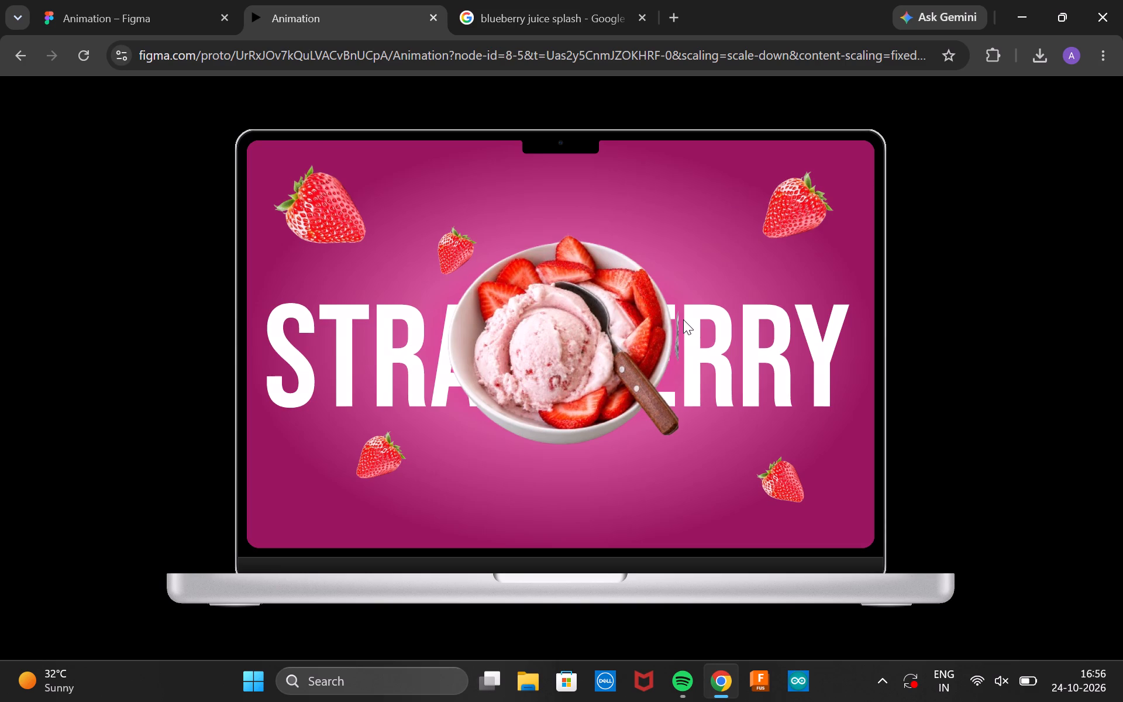
left_click(683, 319)
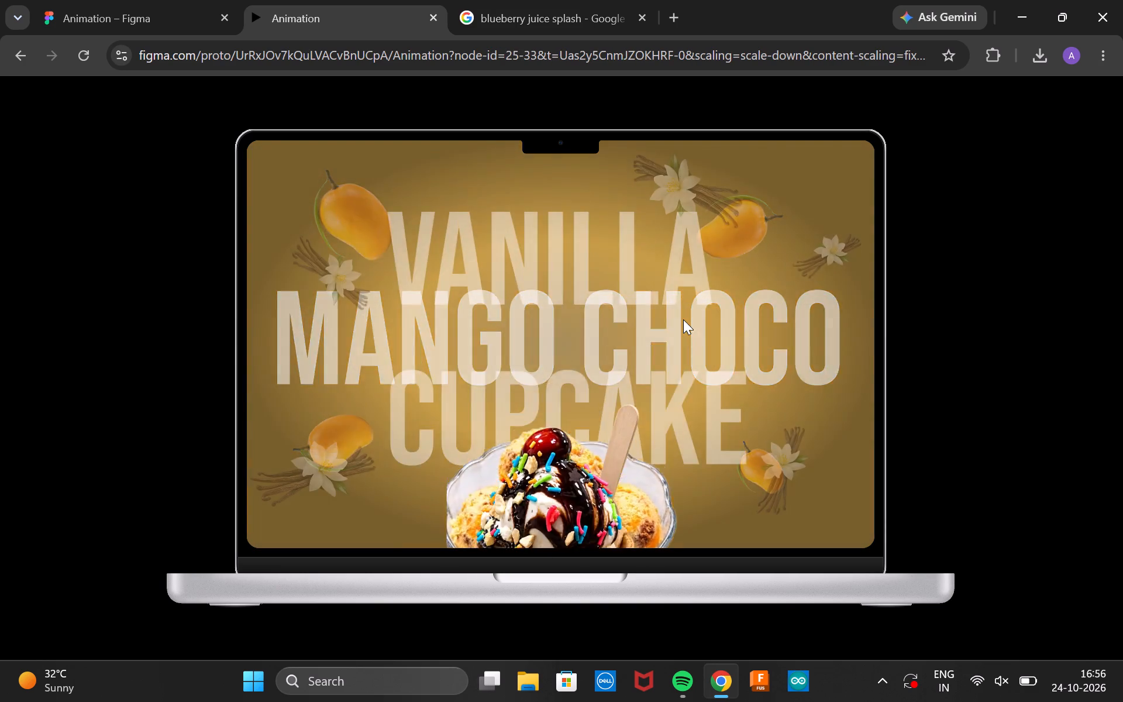
left_click(683, 319)
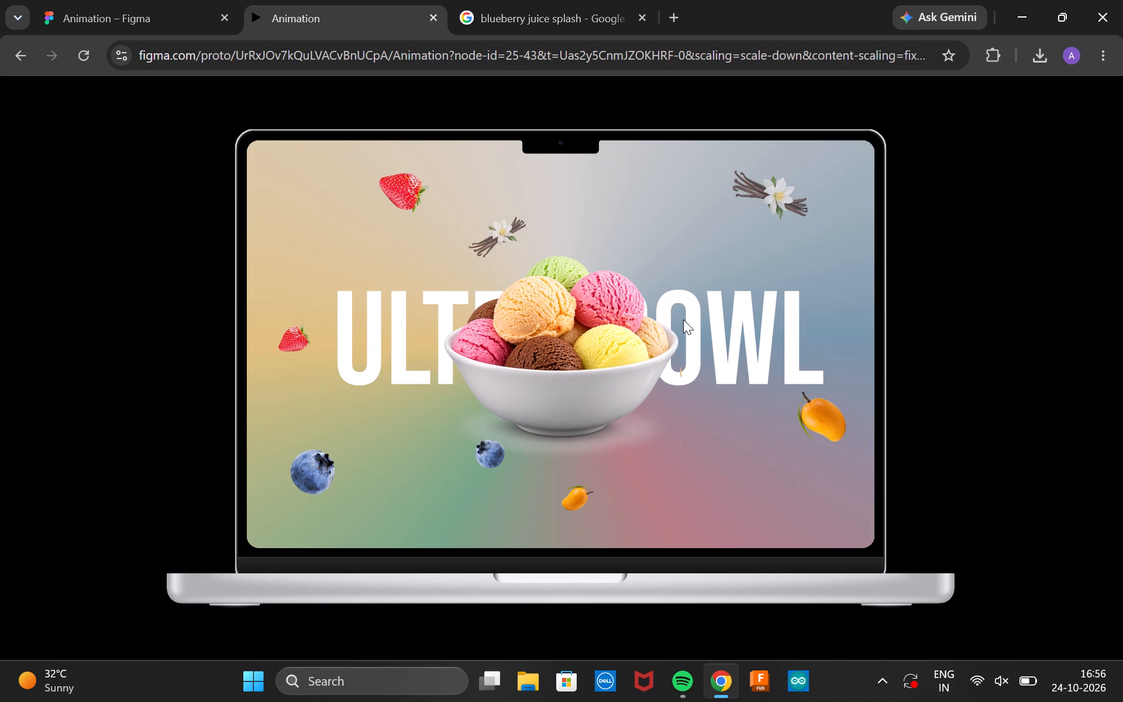
Close the prototype preview and the blueberry juice splash image search, leaving only the Animation design file open.
left_click(438, 20)
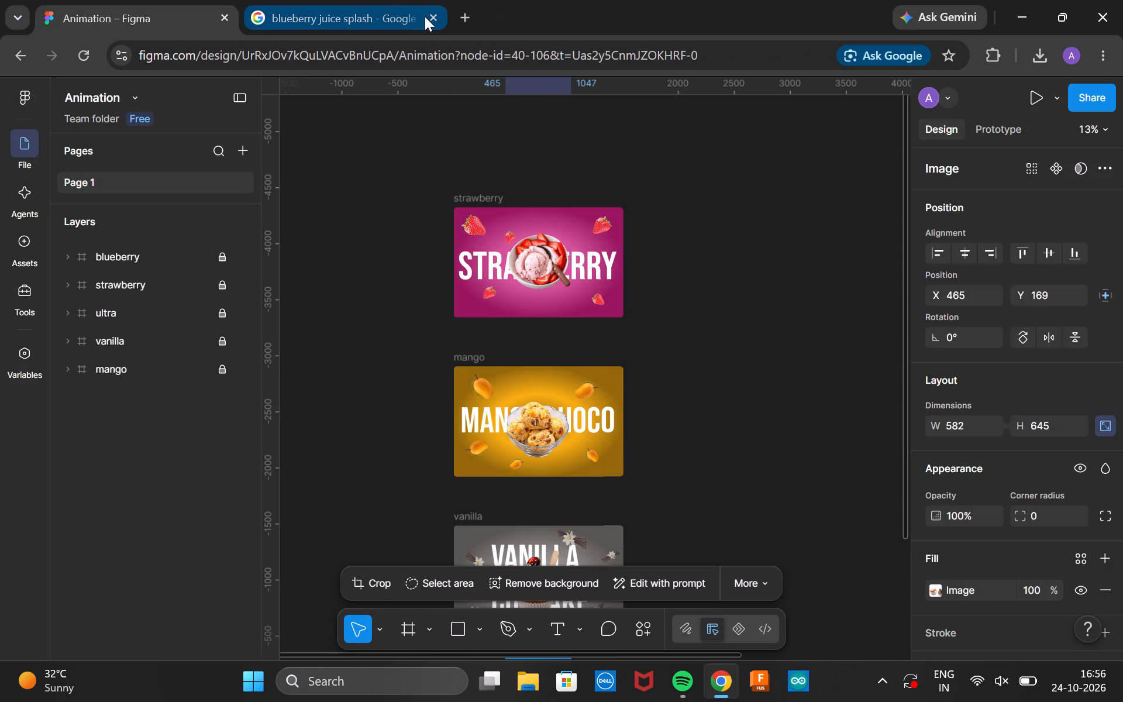
left_click(433, 16)
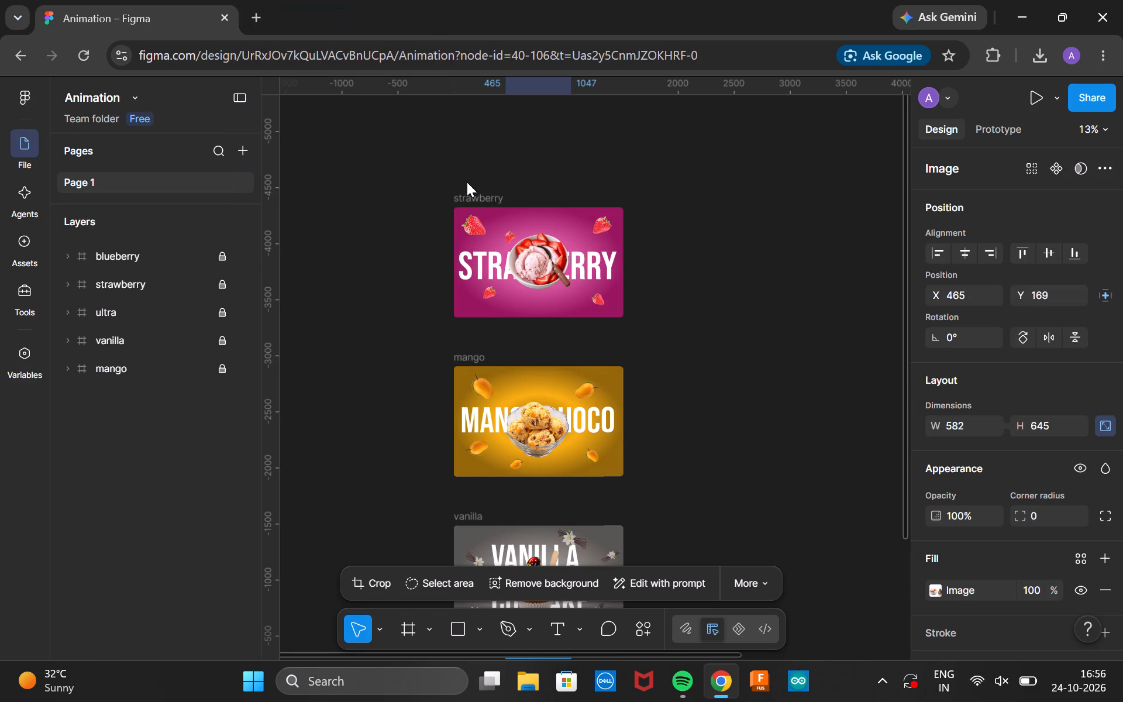